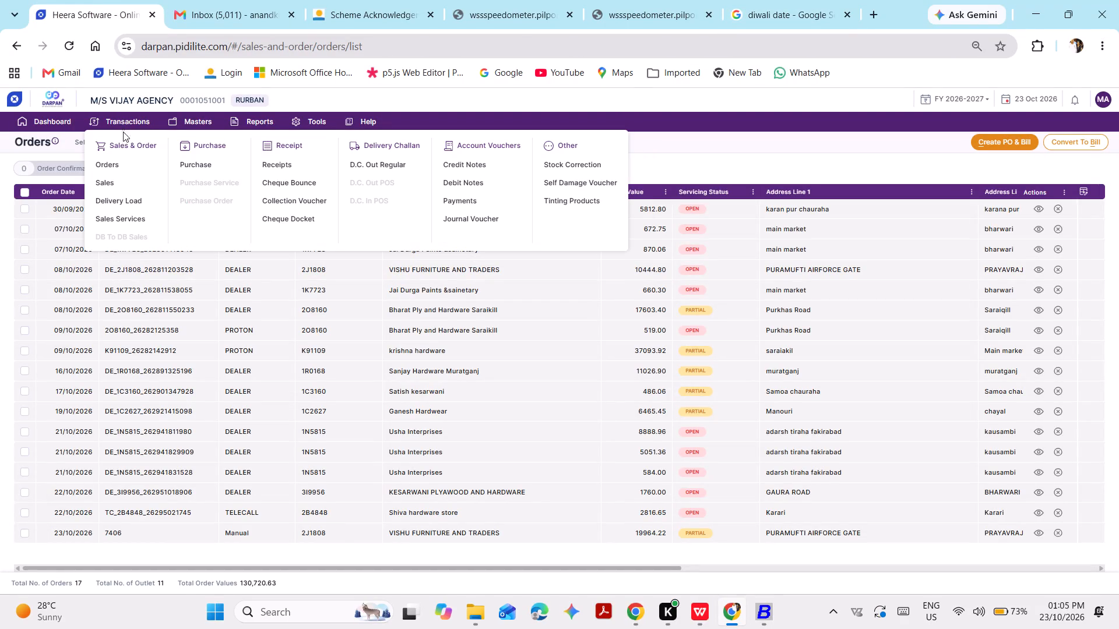
Open the GSTR1 report from the tax reports.
click(257, 128)
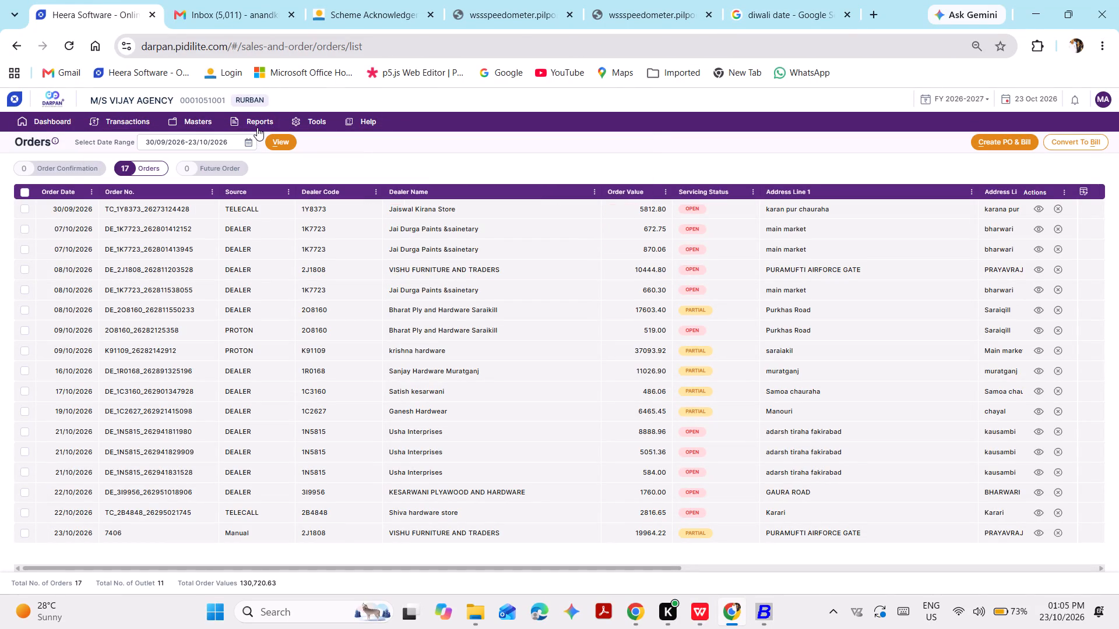
scroll(359, 280, down, 4)
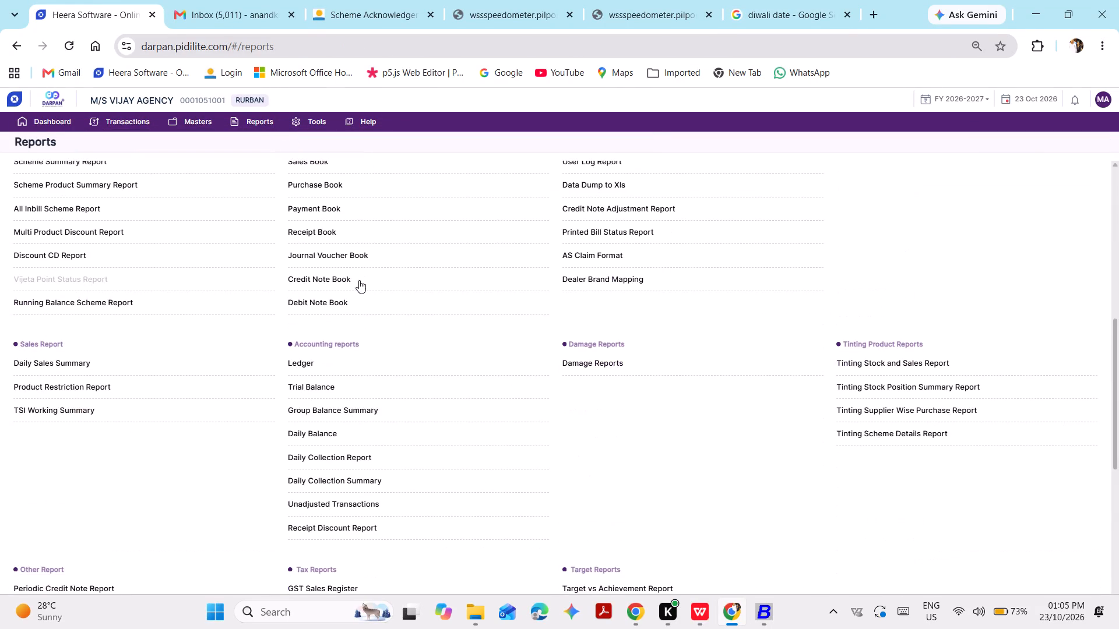
scroll(377, 376, down, 3)
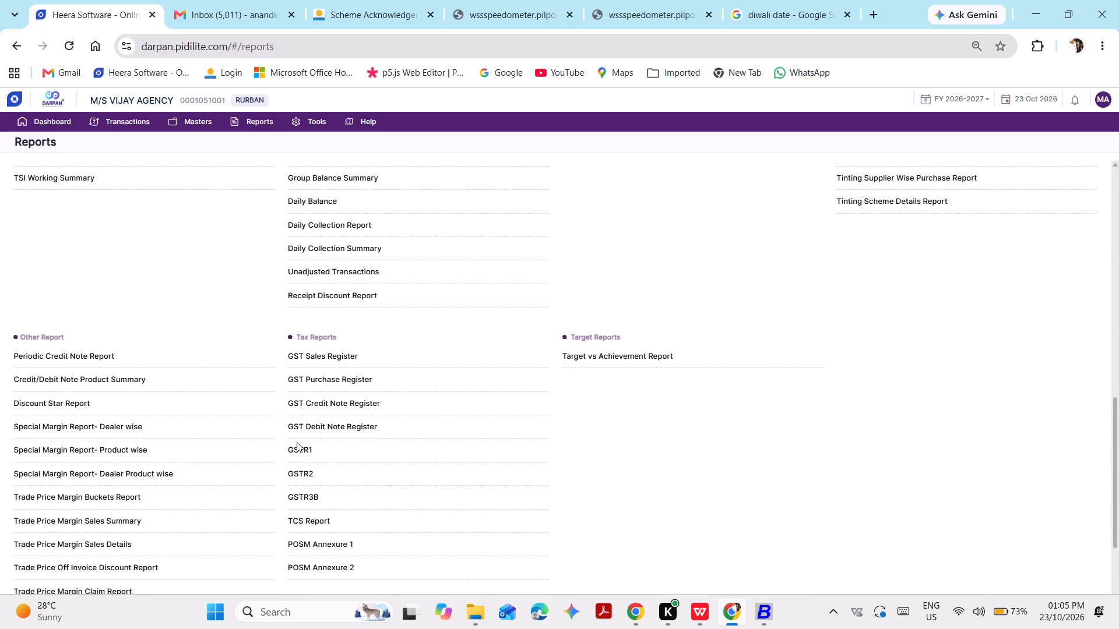
click(297, 446)
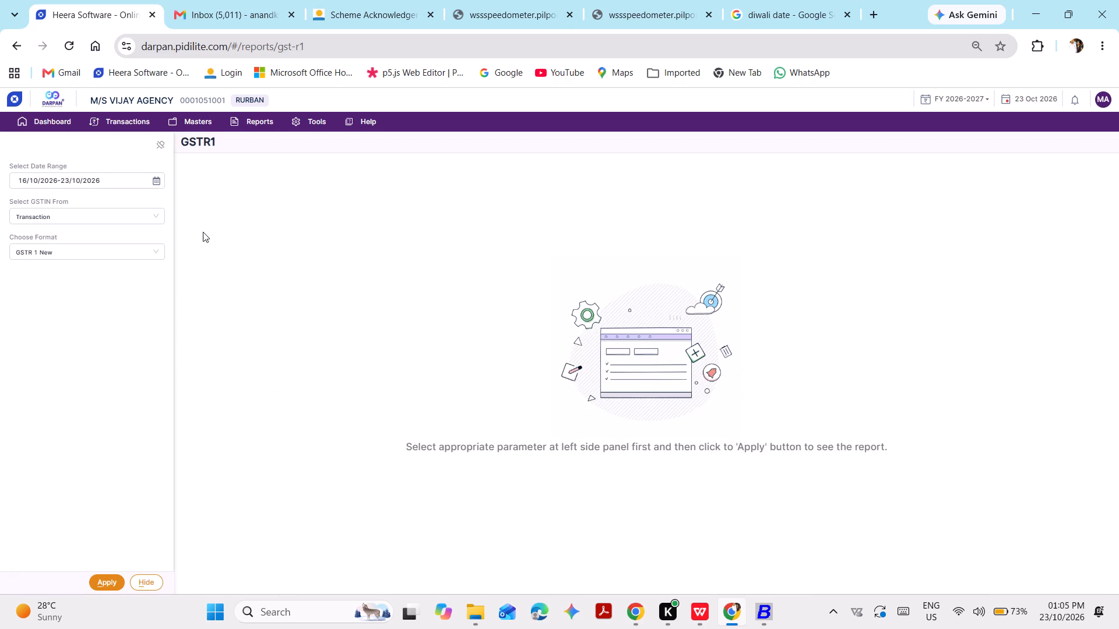
Generate the GSTR1 report for 01/10/2026 to 23/10/2026 and start downloading it.
click(155, 185)
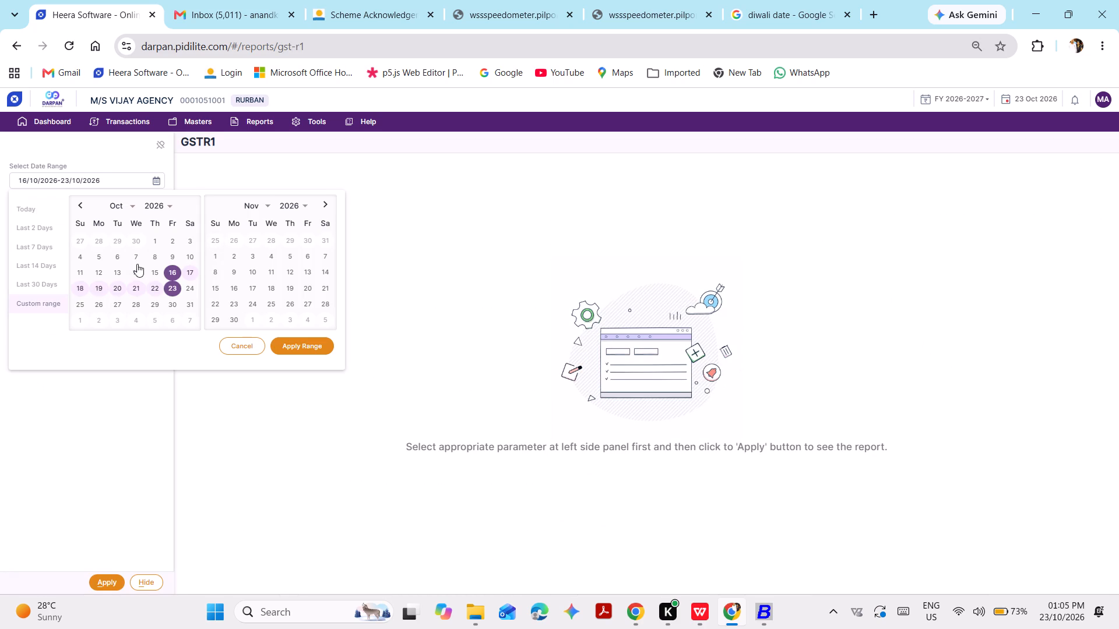
click(151, 238)
click(170, 287)
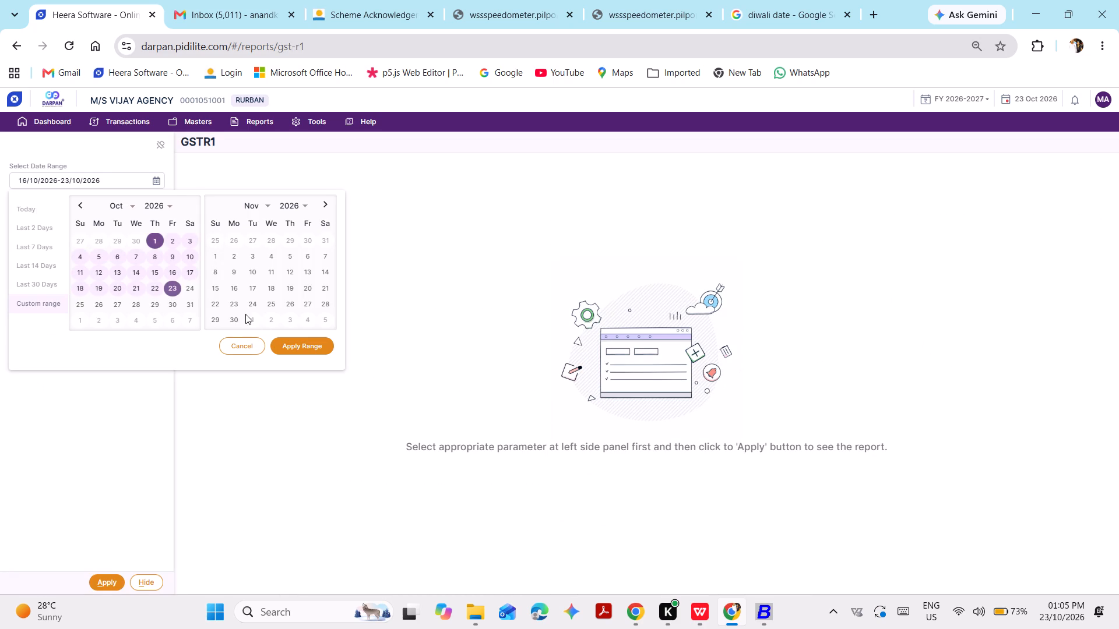
click(294, 344)
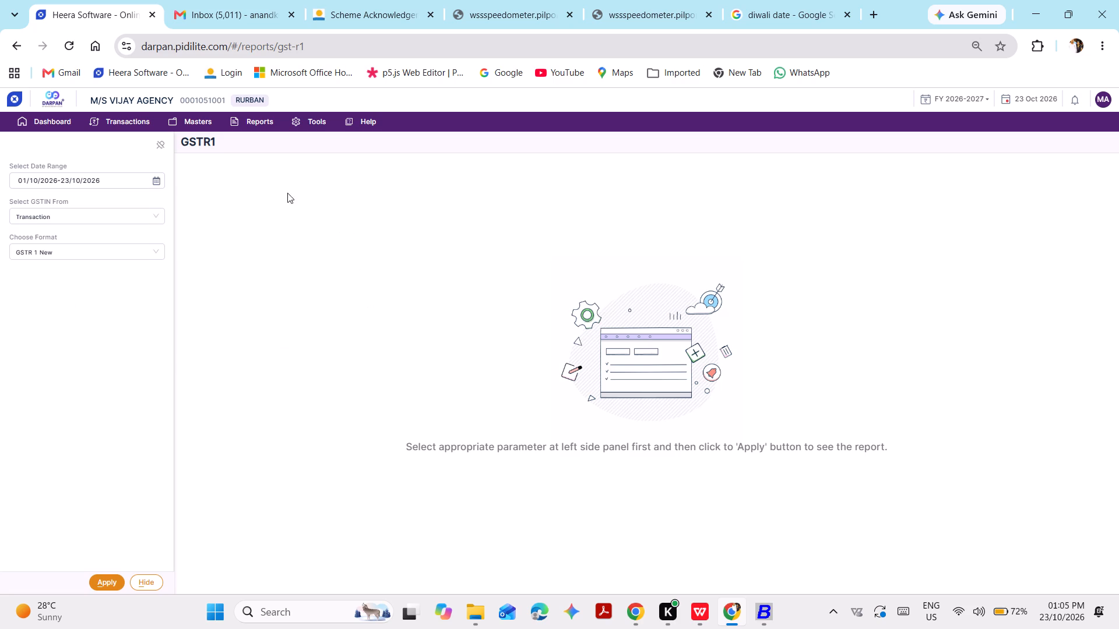
click(114, 579)
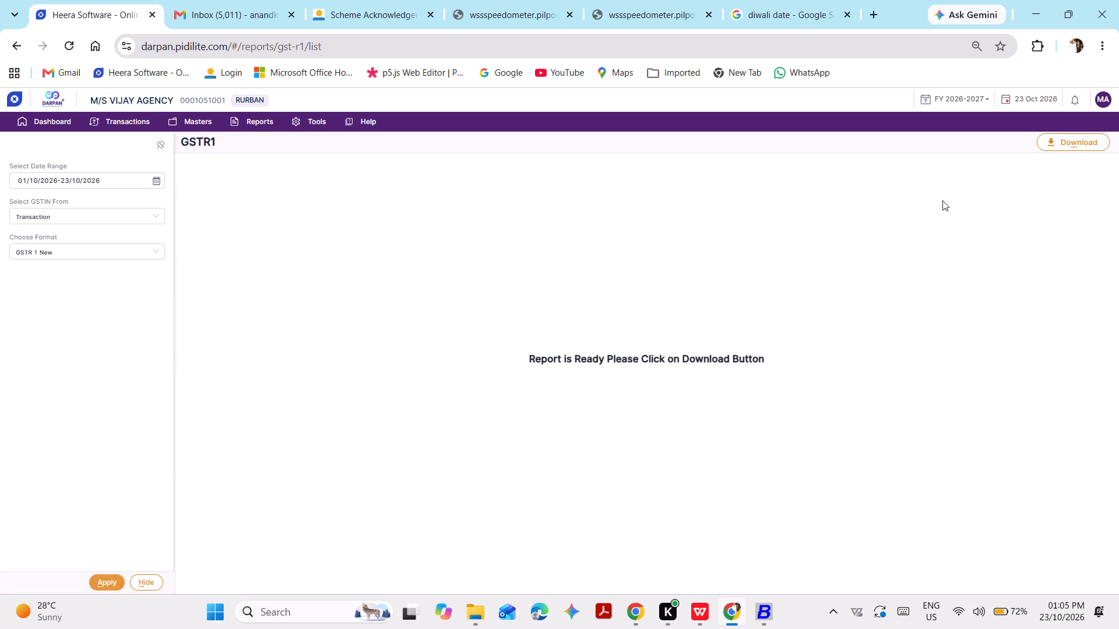
click(1059, 139)
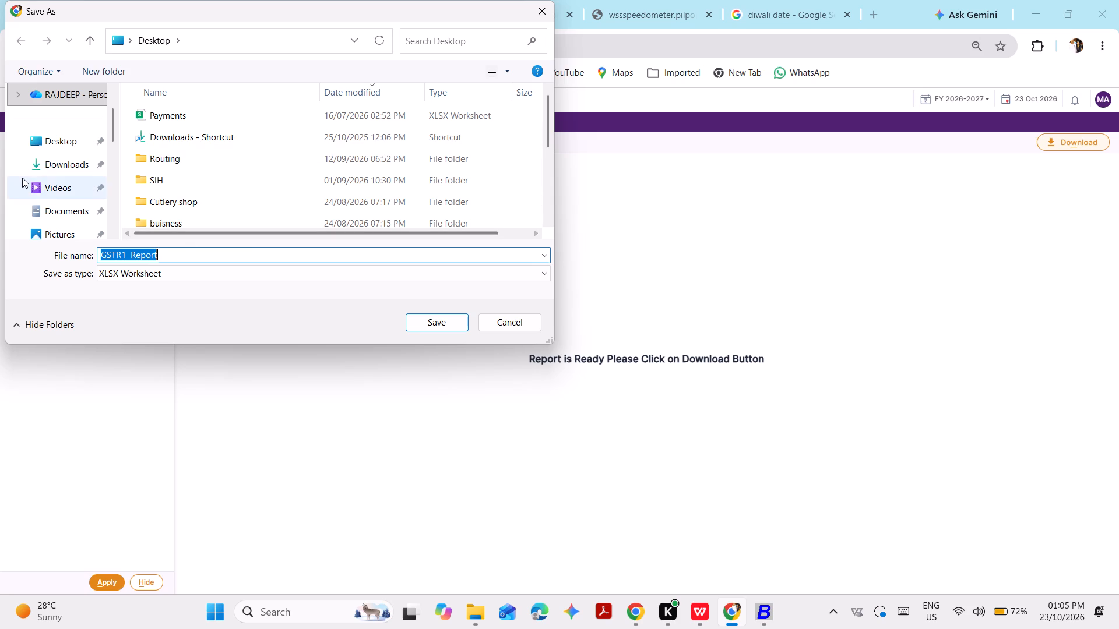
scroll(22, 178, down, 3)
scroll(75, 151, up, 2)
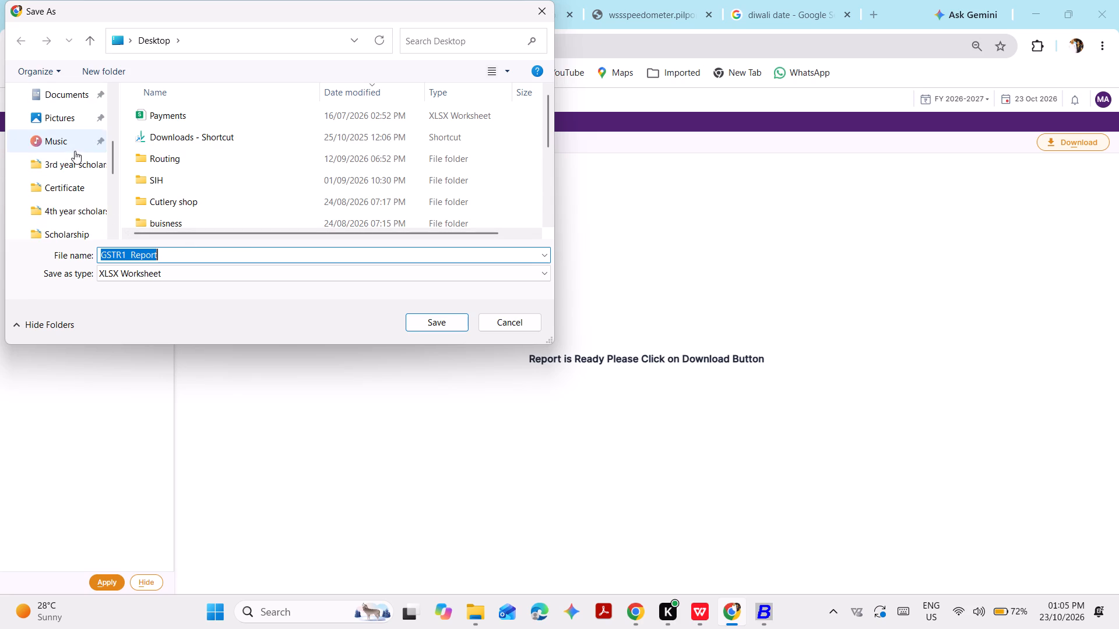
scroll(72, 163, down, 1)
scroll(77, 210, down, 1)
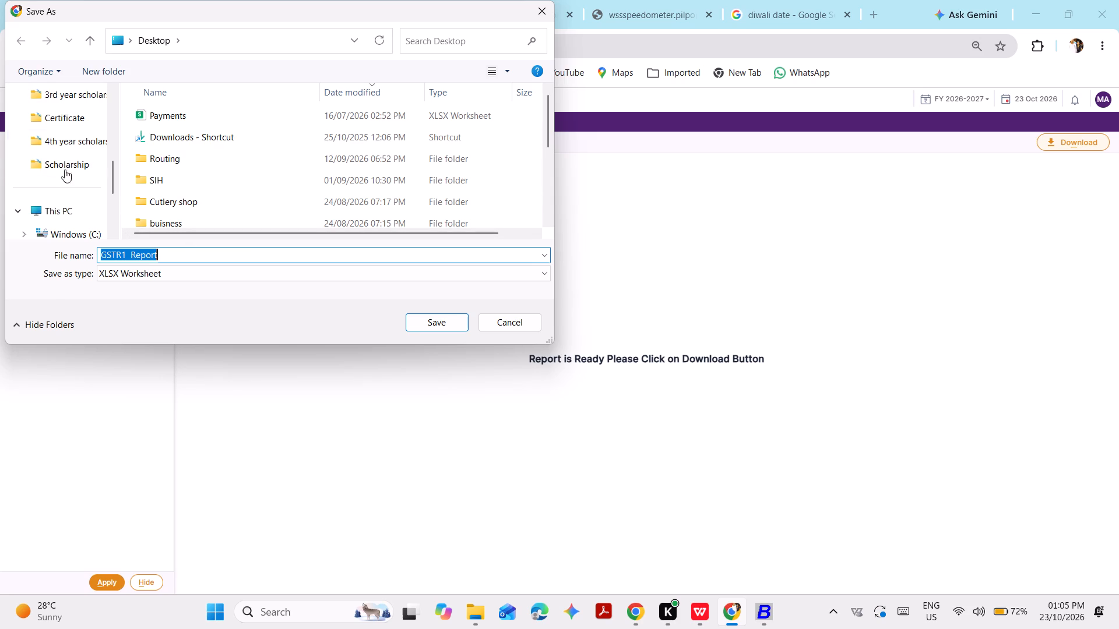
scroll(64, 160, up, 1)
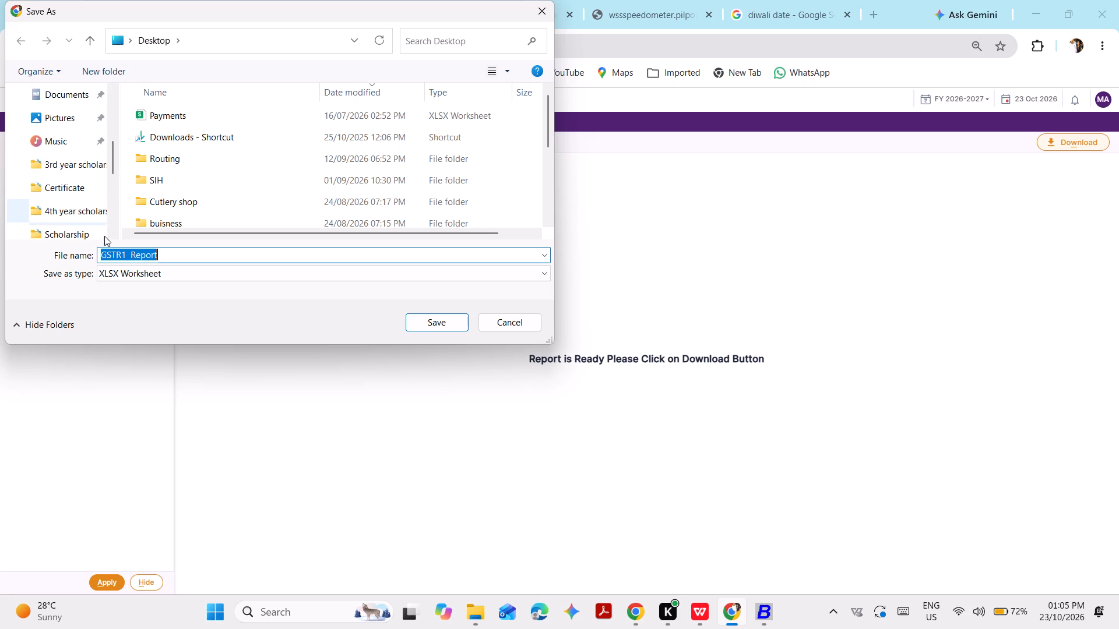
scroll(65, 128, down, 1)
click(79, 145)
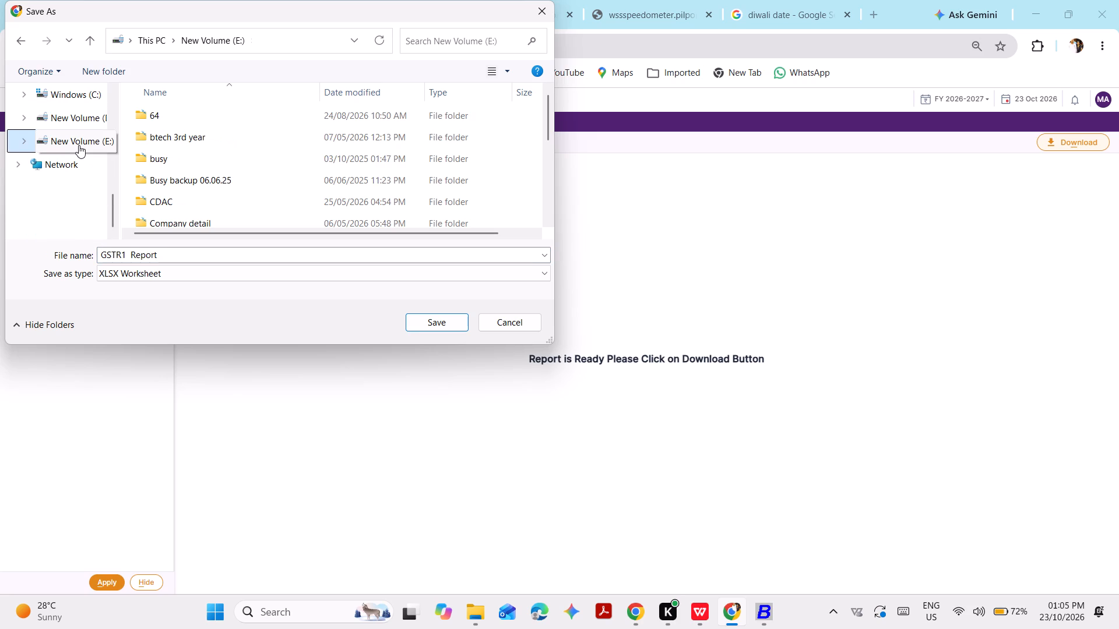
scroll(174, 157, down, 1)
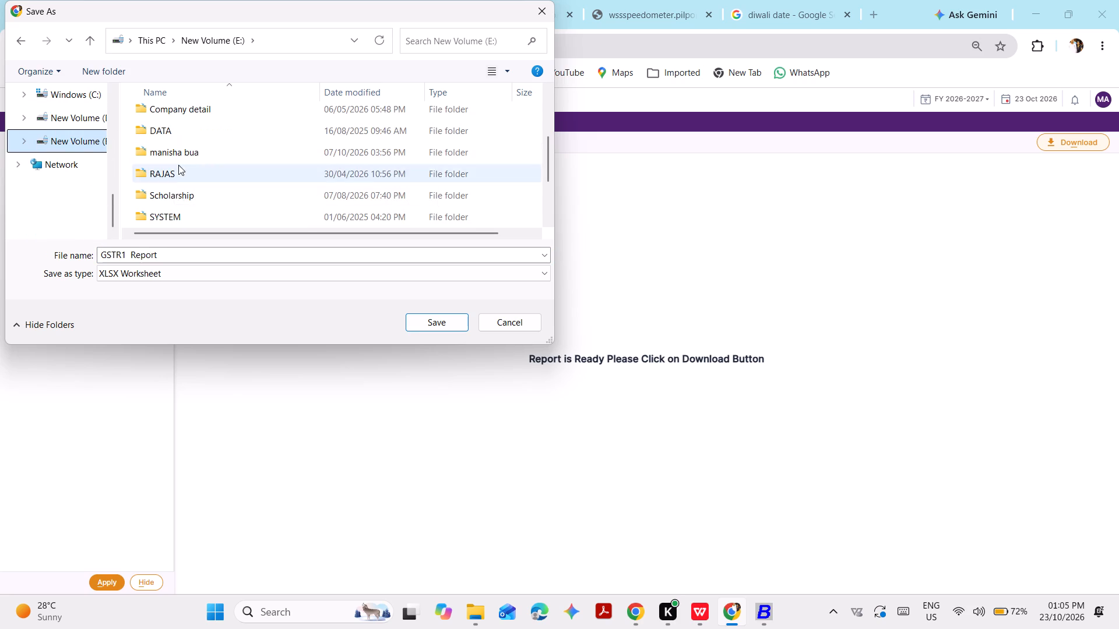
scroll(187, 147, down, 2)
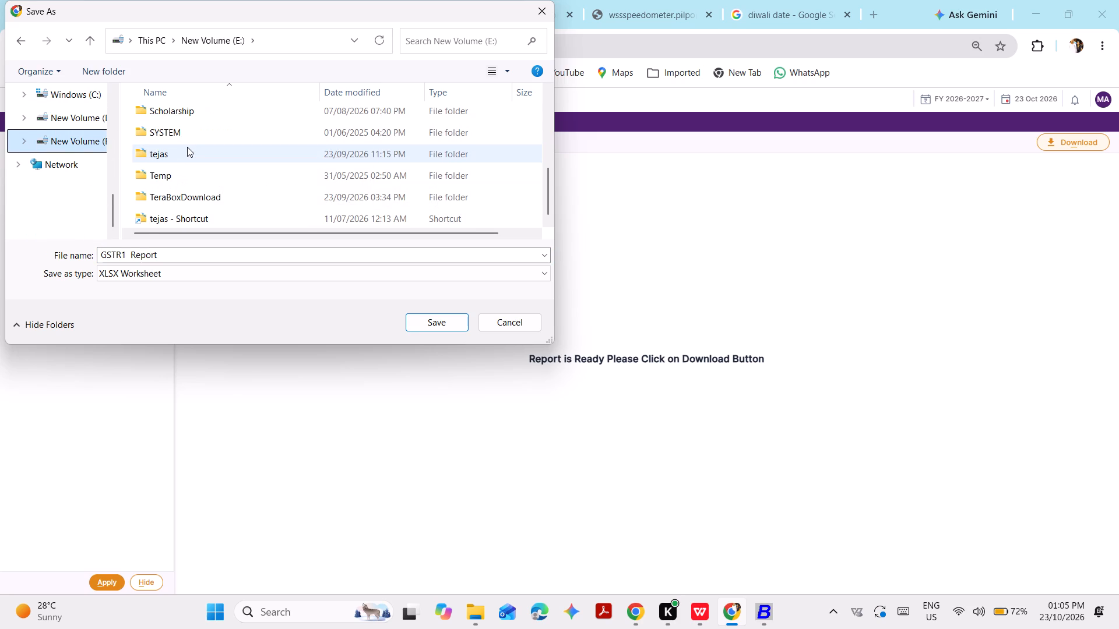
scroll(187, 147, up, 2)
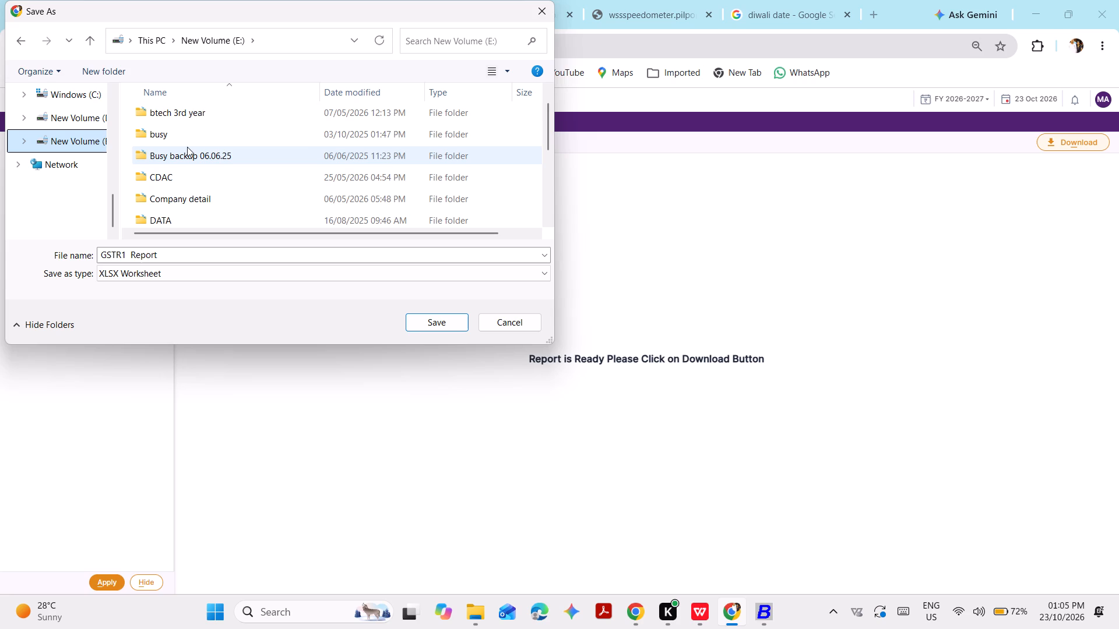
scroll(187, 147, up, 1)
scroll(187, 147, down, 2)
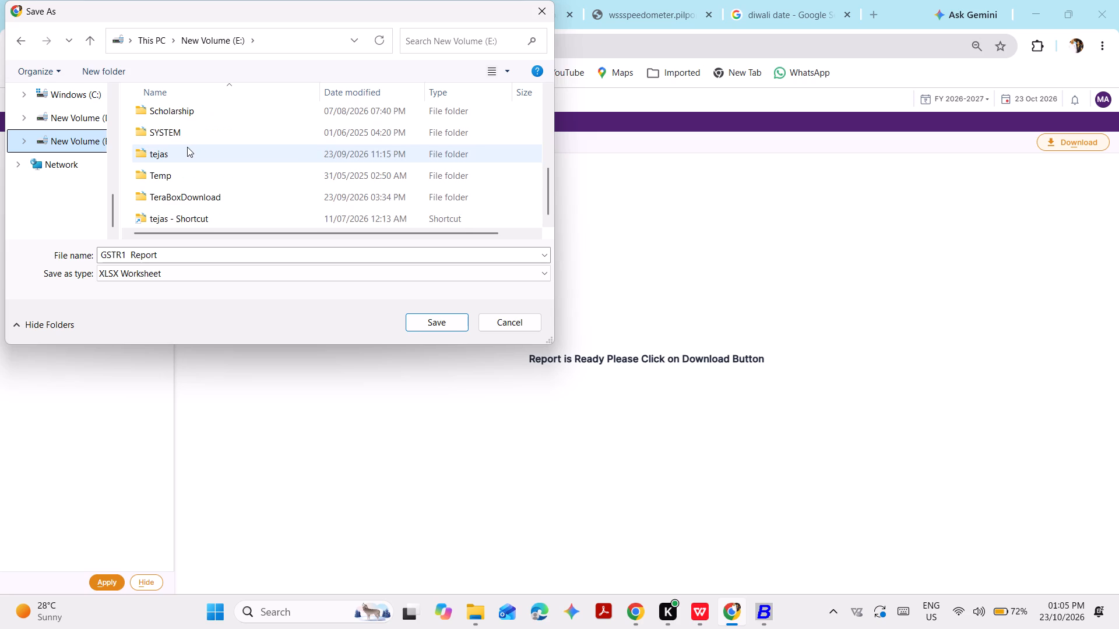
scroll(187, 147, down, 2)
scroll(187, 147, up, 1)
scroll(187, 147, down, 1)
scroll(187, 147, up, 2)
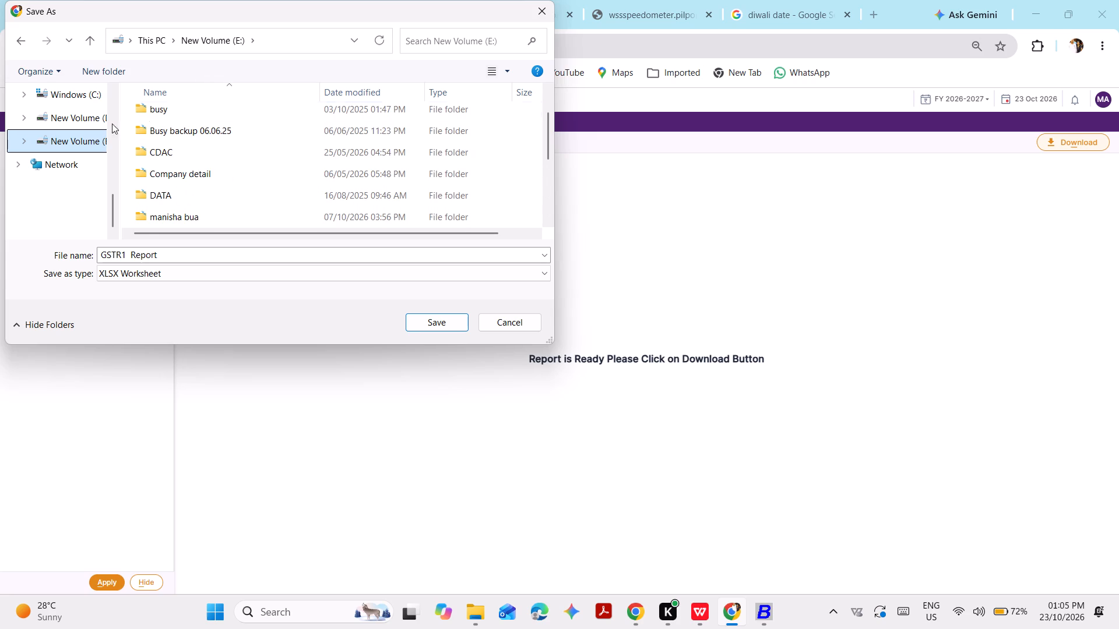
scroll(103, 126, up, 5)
Choose the October 2026 folder under Desktop, buisness, GST BILL MONTH WISE, 2026 as the save location.
click(61, 185)
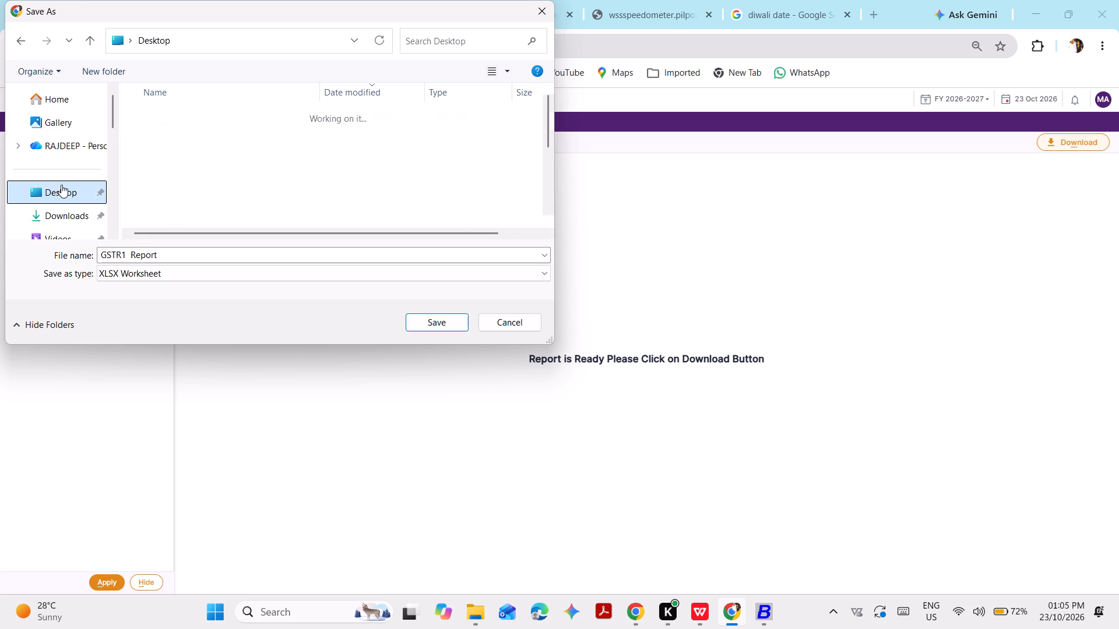
click(177, 158)
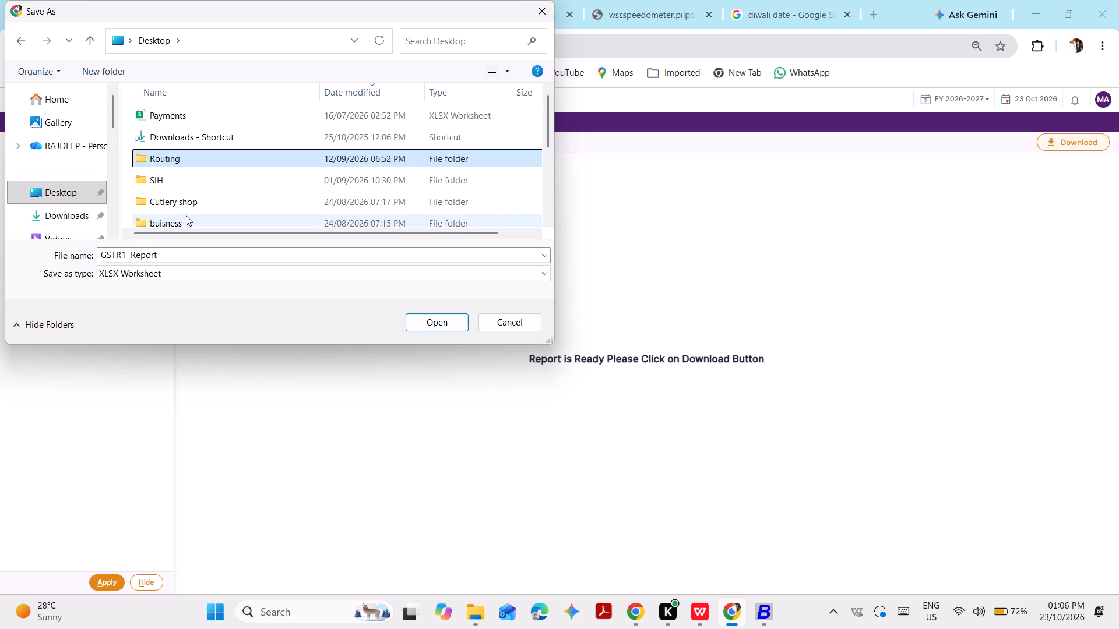
double_click(186, 215)
scroll(230, 176, down, 2)
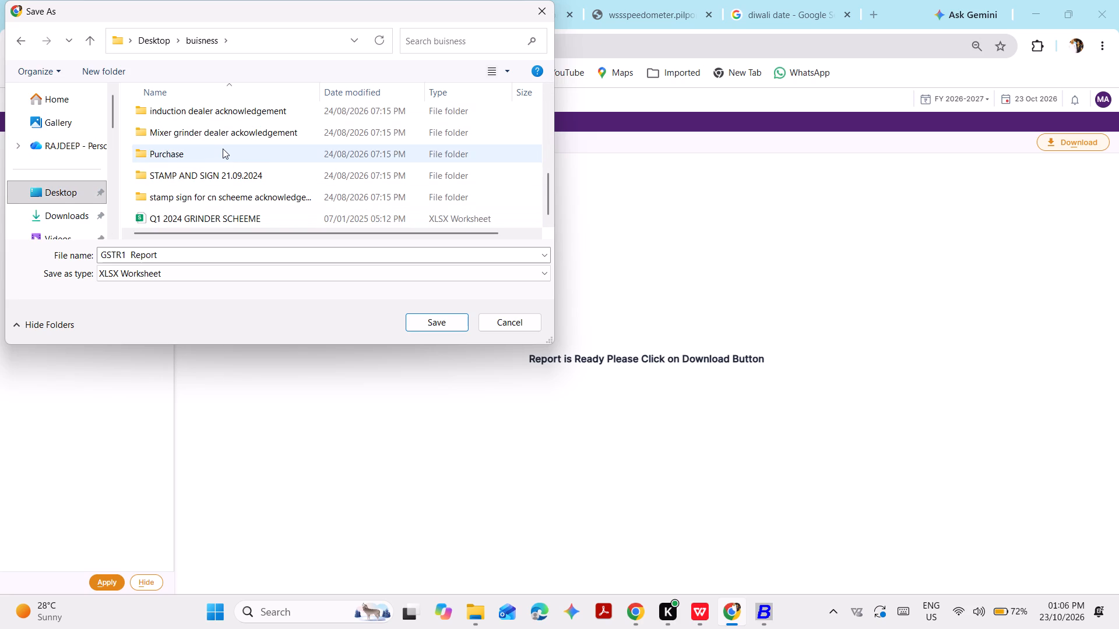
click(223, 149)
scroll(223, 149, up, 4)
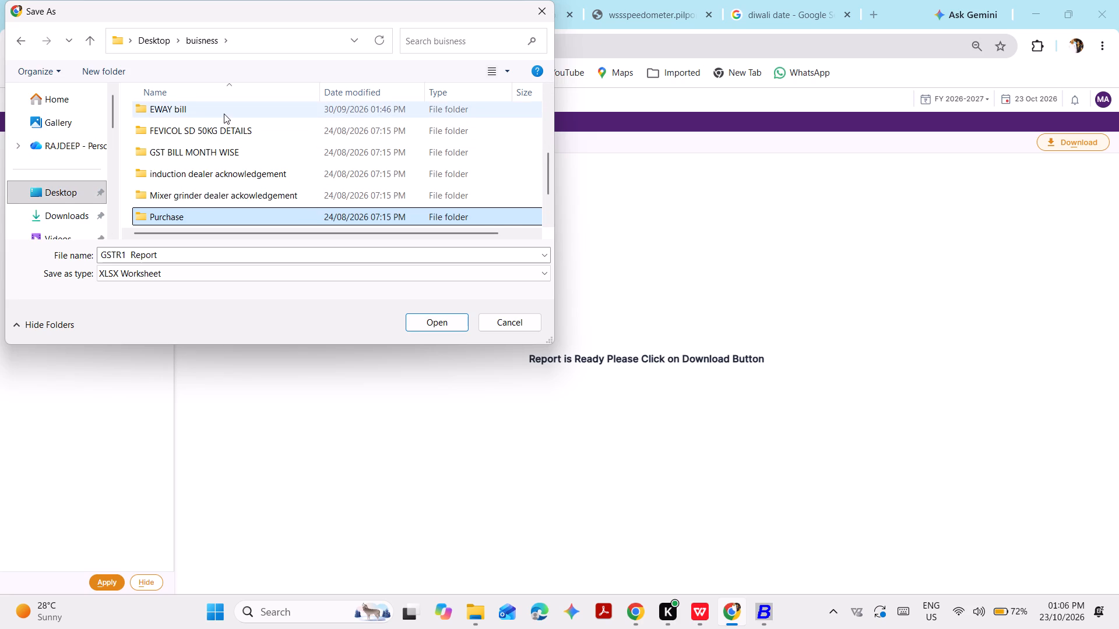
scroll(224, 114, up, 1)
scroll(226, 151, down, 1)
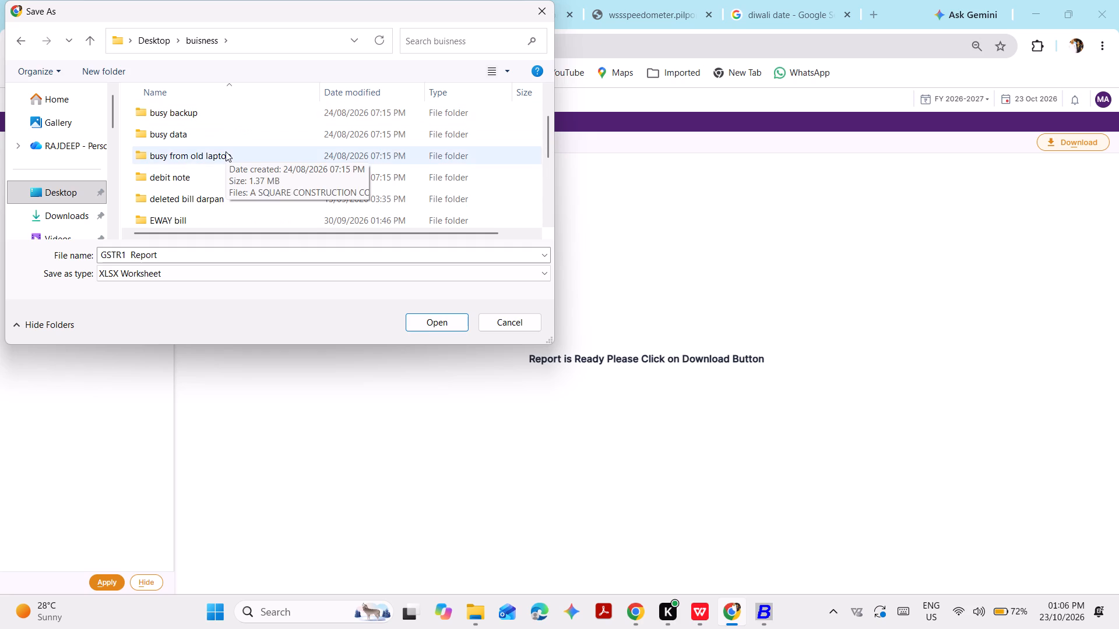
scroll(226, 151, down, 1)
double_click(227, 208)
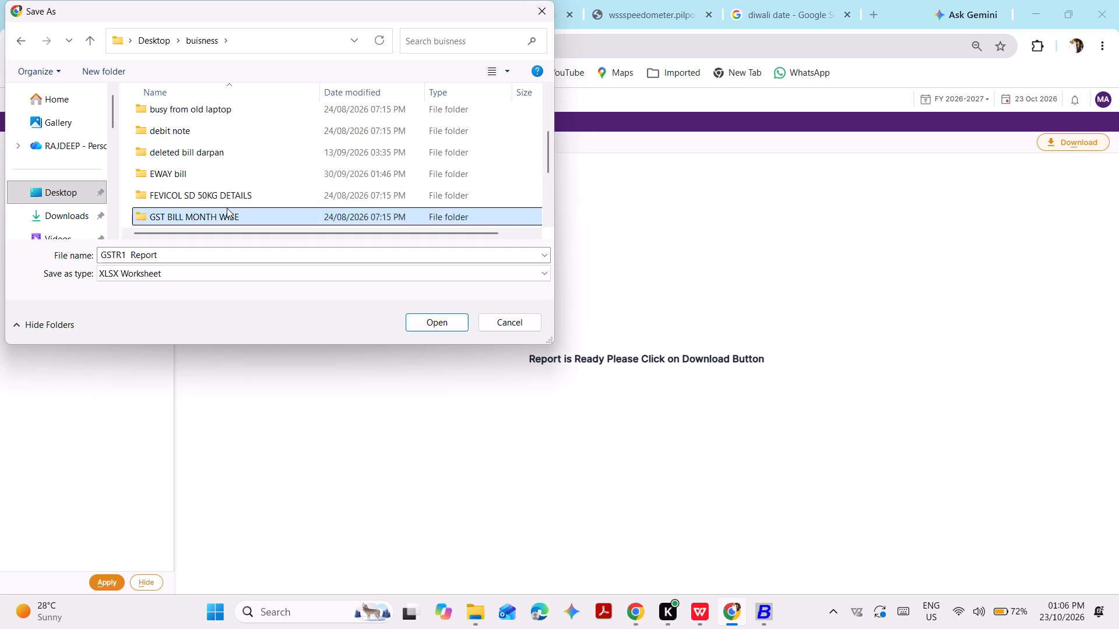
double_click(244, 158)
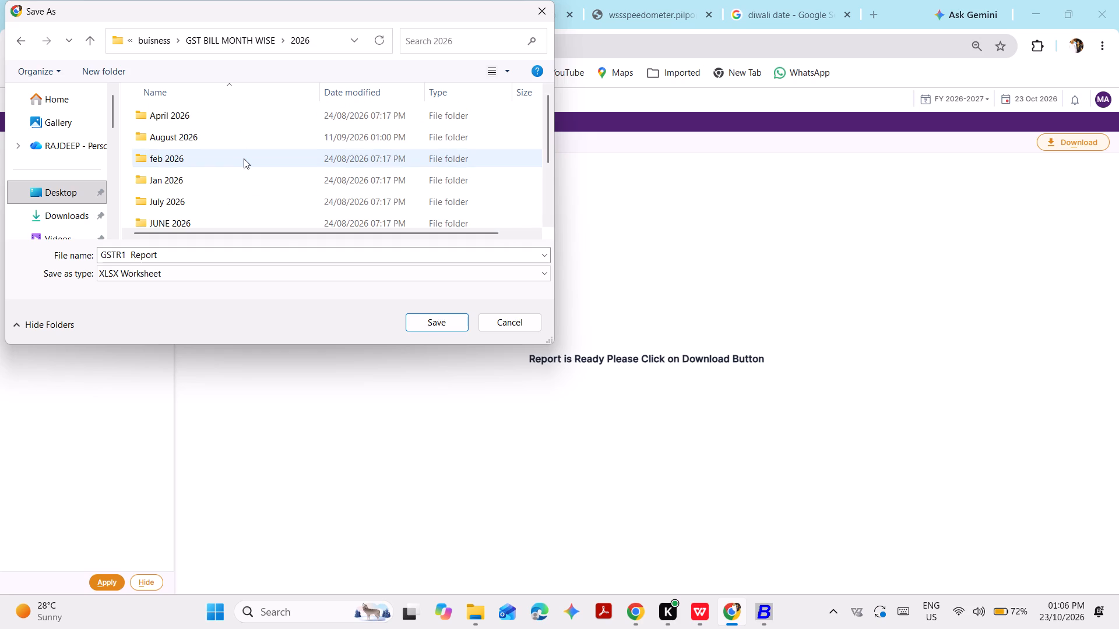
scroll(269, 173, down, 2)
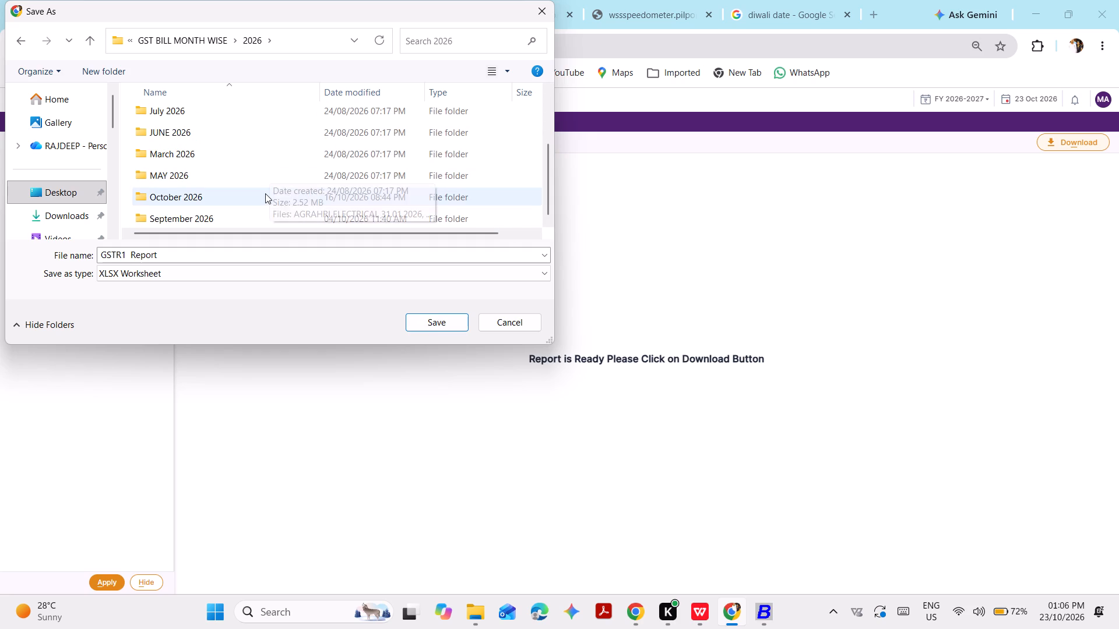
double_click(265, 193)
Enter new as the file name and save the GSTR1 report worksheet in the October 2026 folder.
double_click(266, 257)
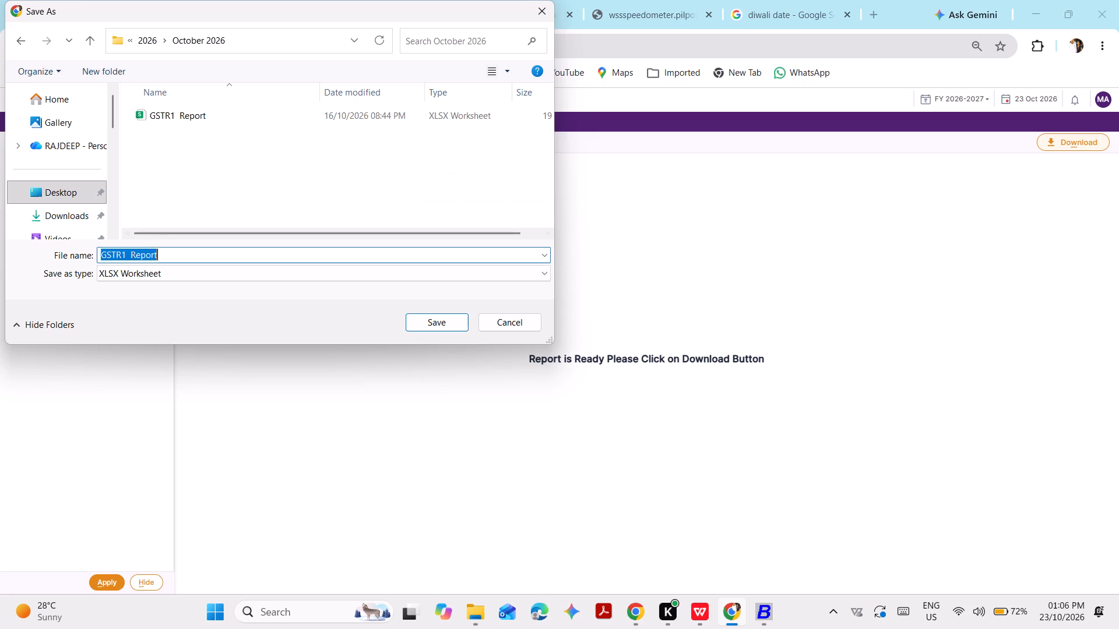
key(space)
text(new)
key(space)
key(Return)
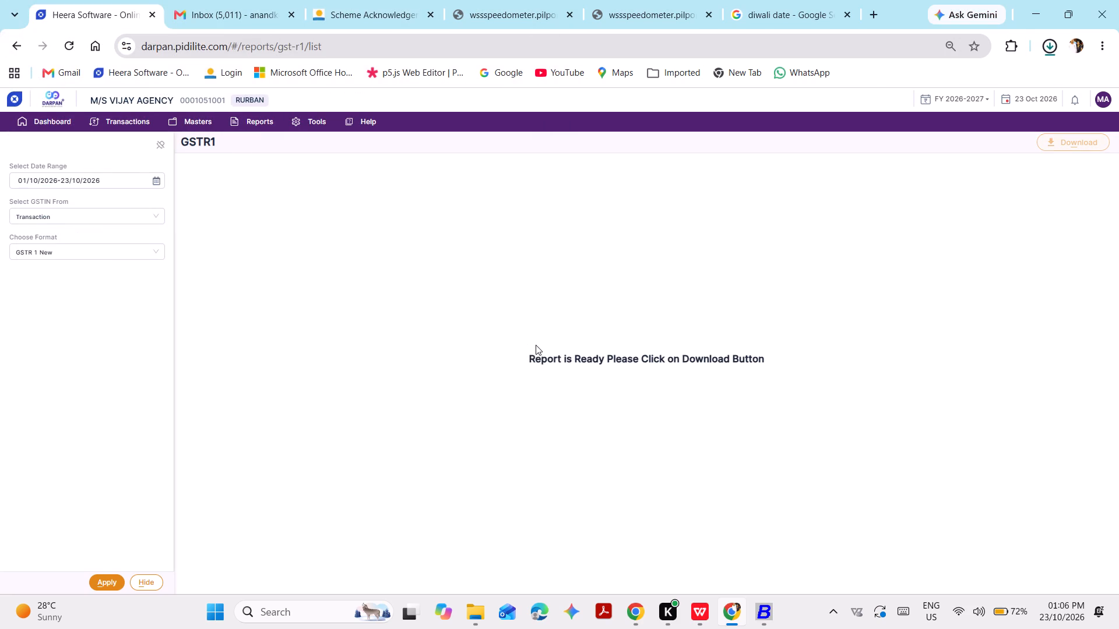
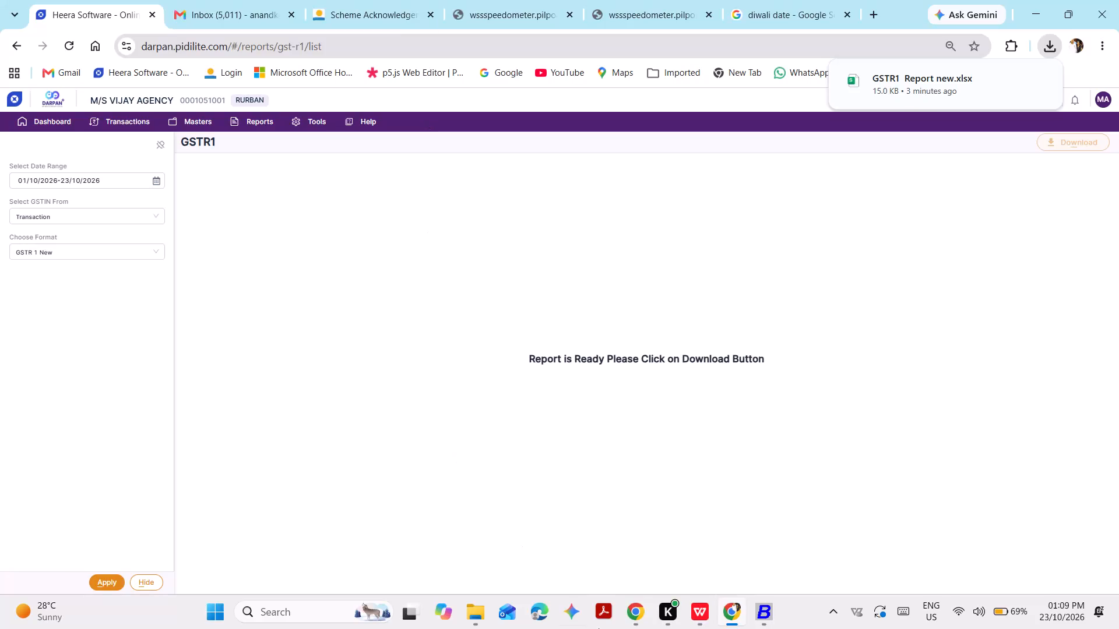
Open the saved GSTR1 Report new worksheet from the recent files in File Explorer.
click(476, 617)
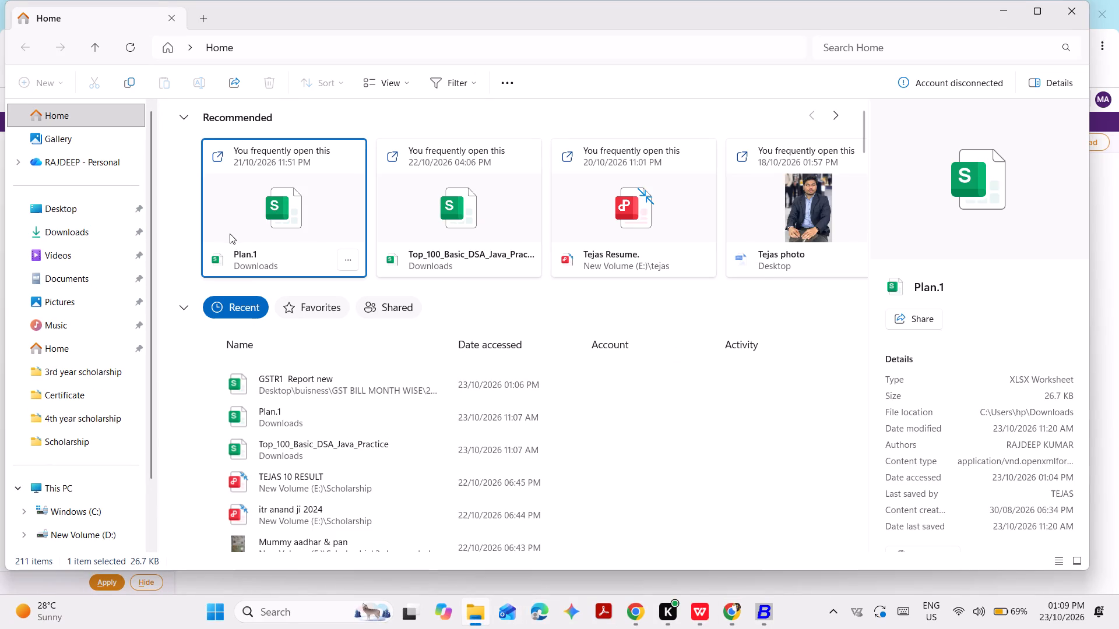
double_click(323, 386)
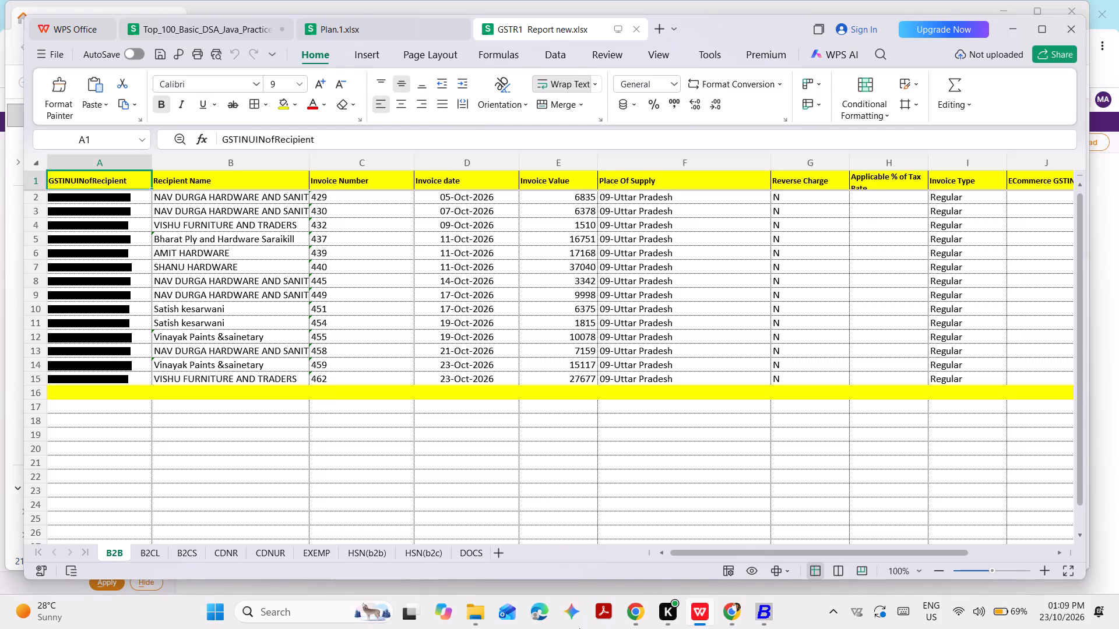
Switch back to Chrome and list the sales bills for 01/10/2026 to 23/10/2026 from the Sales transactions.
click(731, 613)
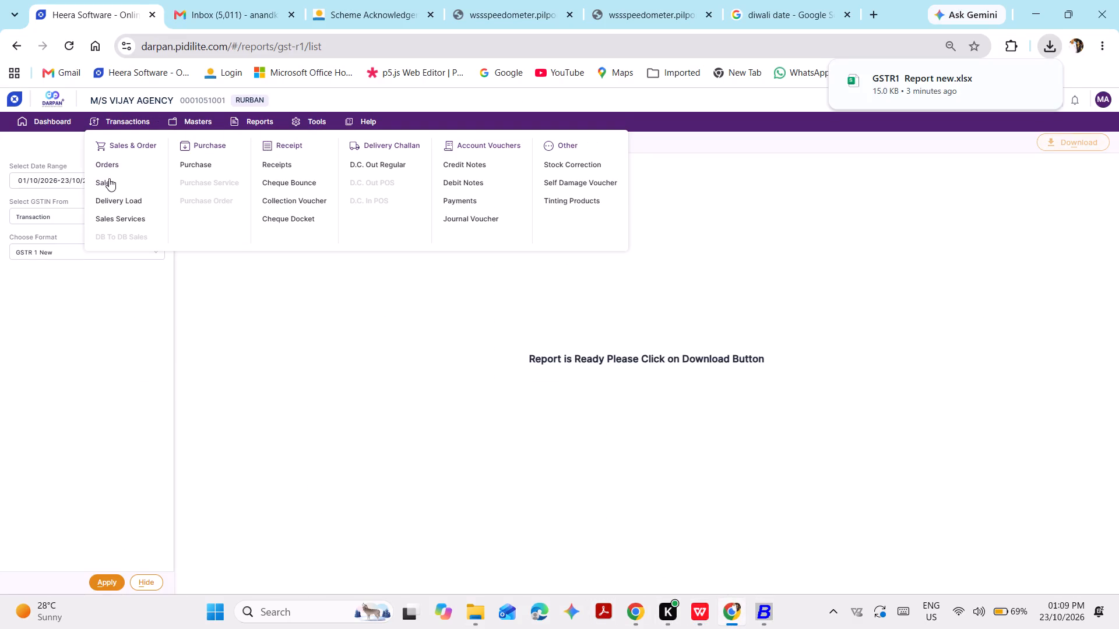
click(109, 178)
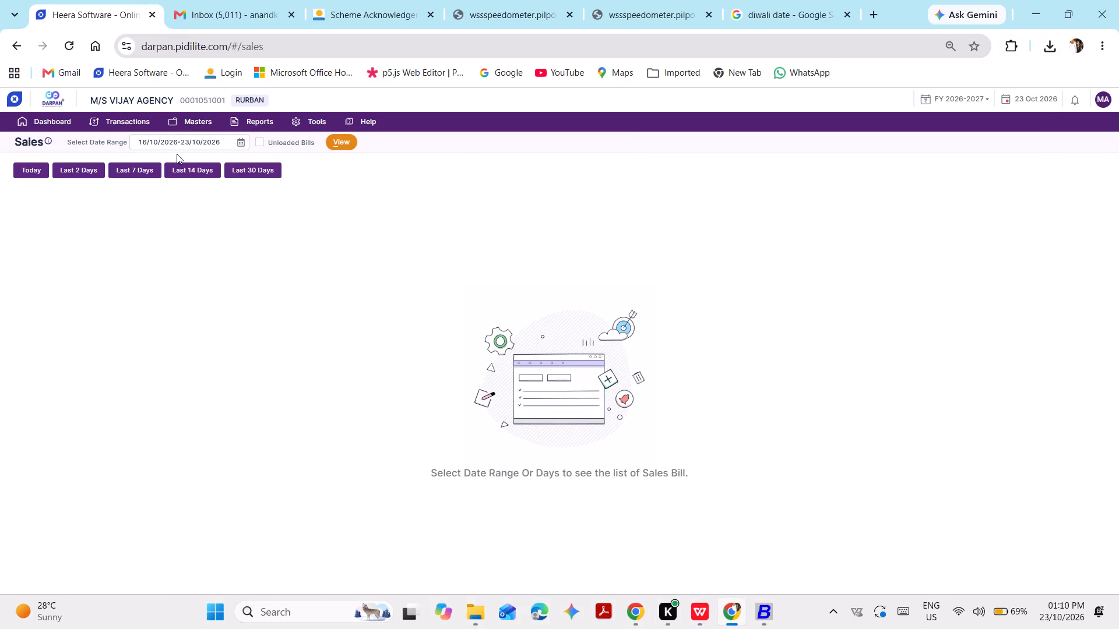
click(242, 144)
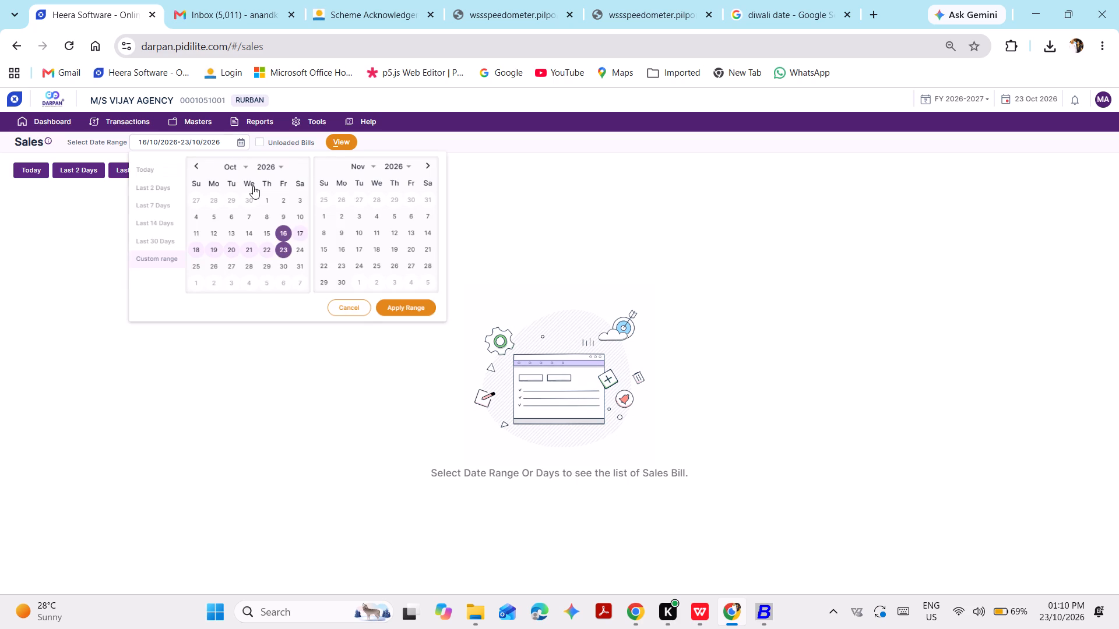
click(278, 199)
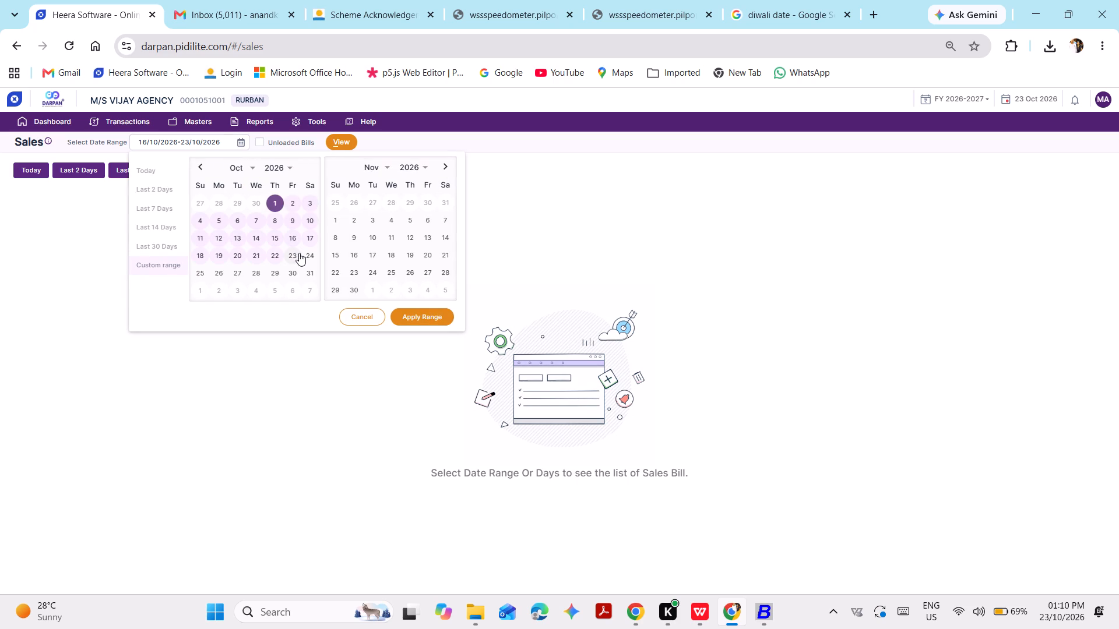
click(299, 253)
click(423, 313)
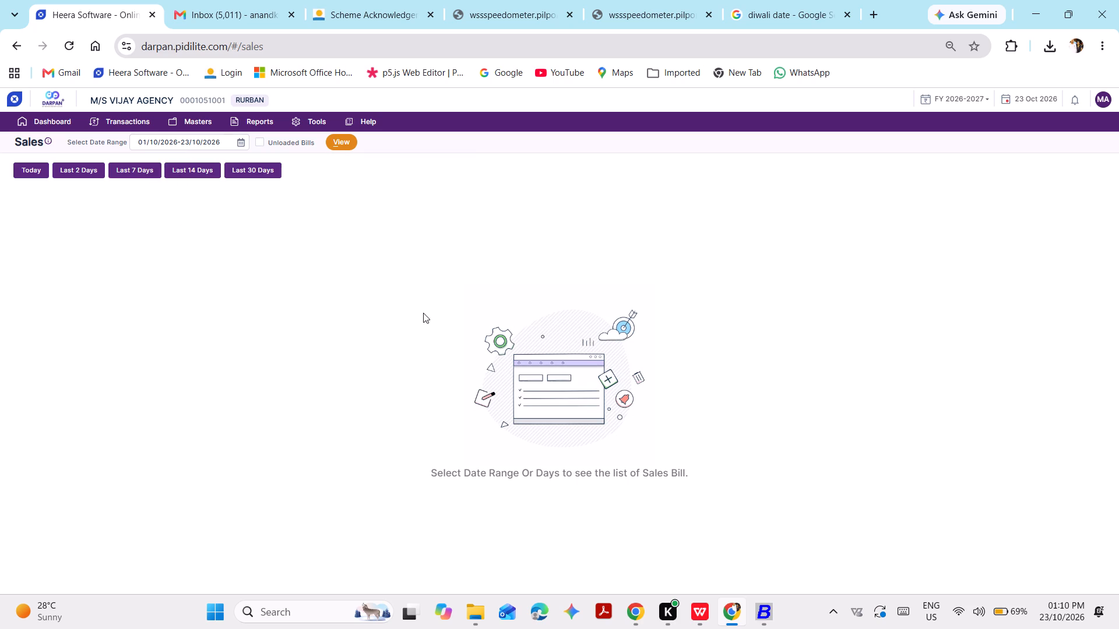
click(327, 146)
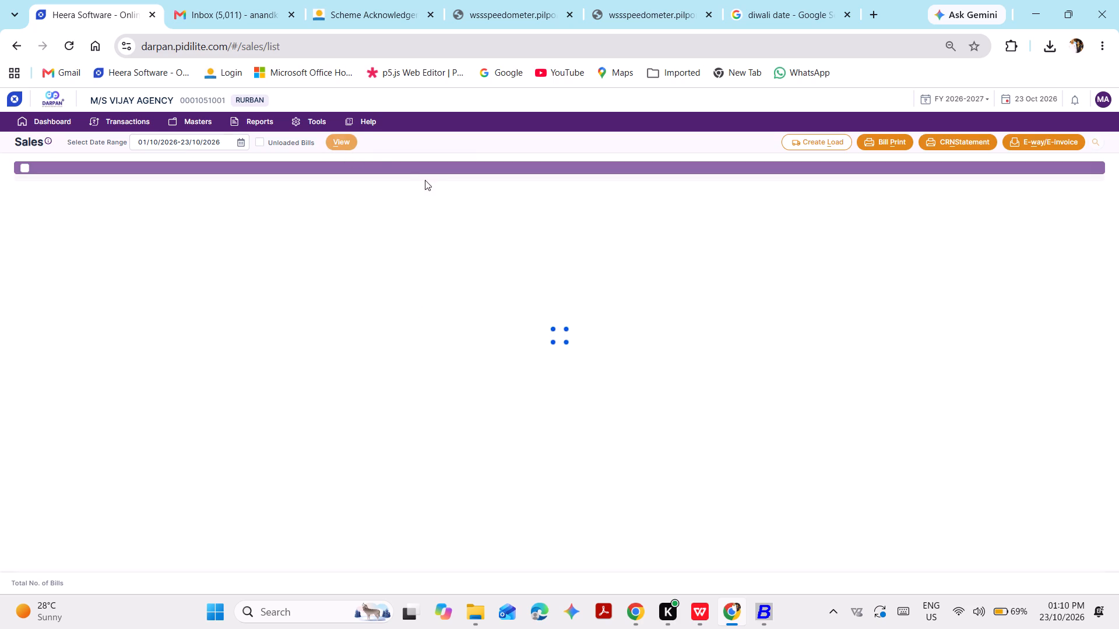
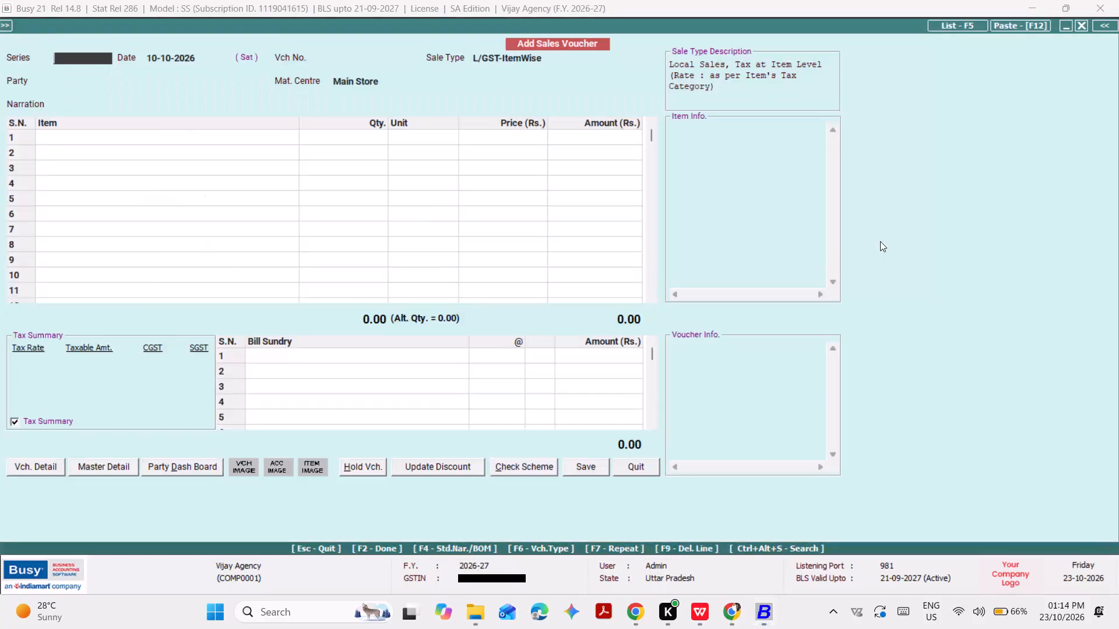
Leave the new sales voucher and list the sales vouchers of all series from 01-10-2026 to 10-10-2026.
key(Escape)
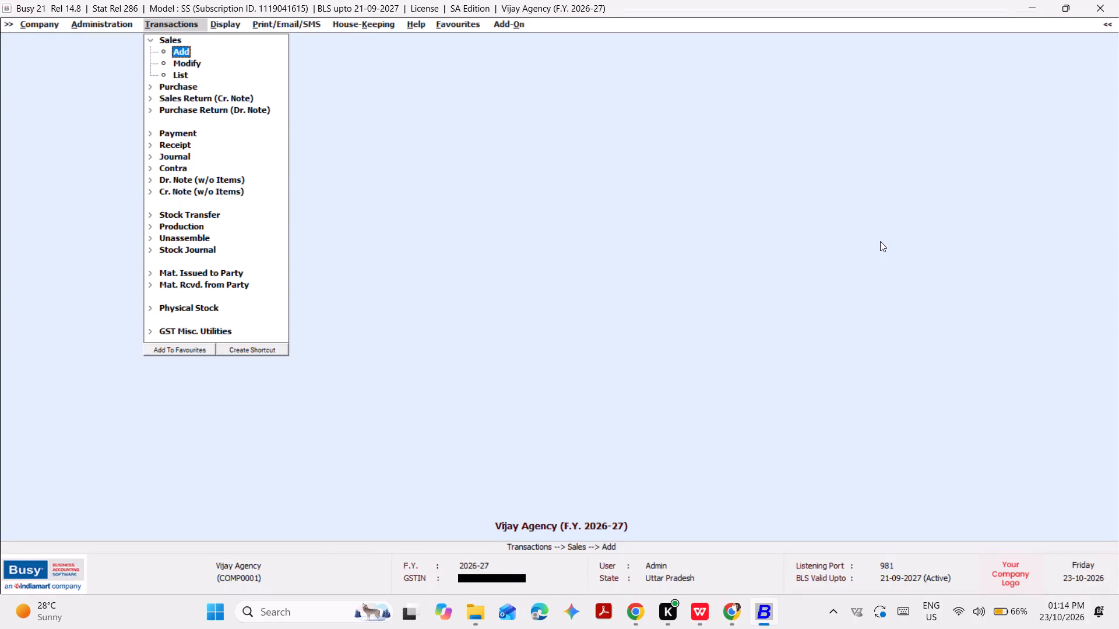
key(Down)
key(Down)
key(Return)
key(Return)
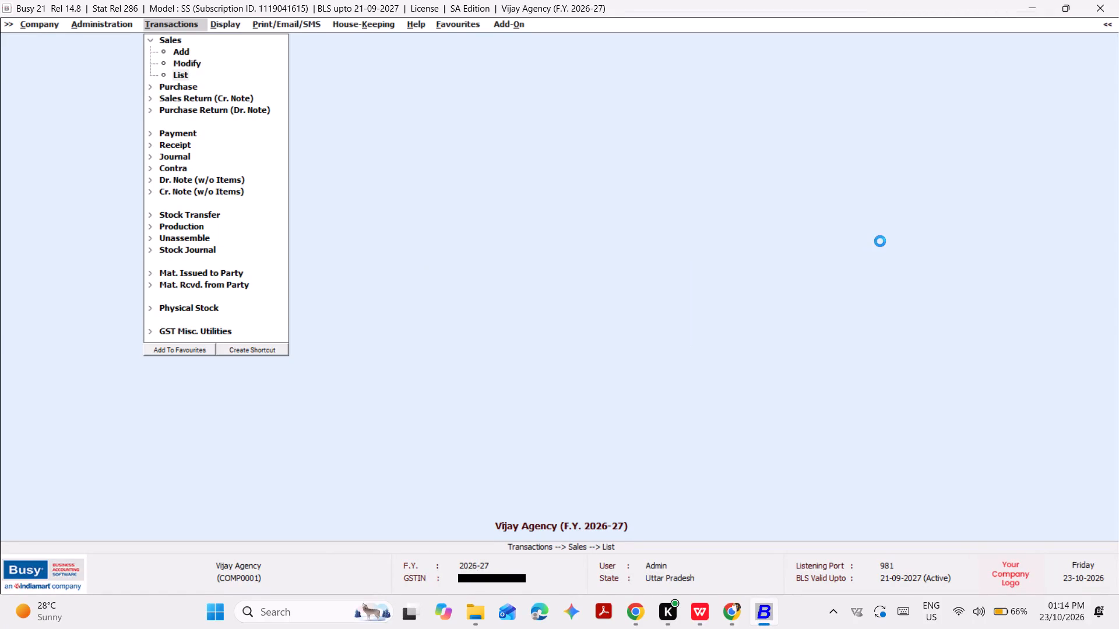
key(Return)
key(Tab)
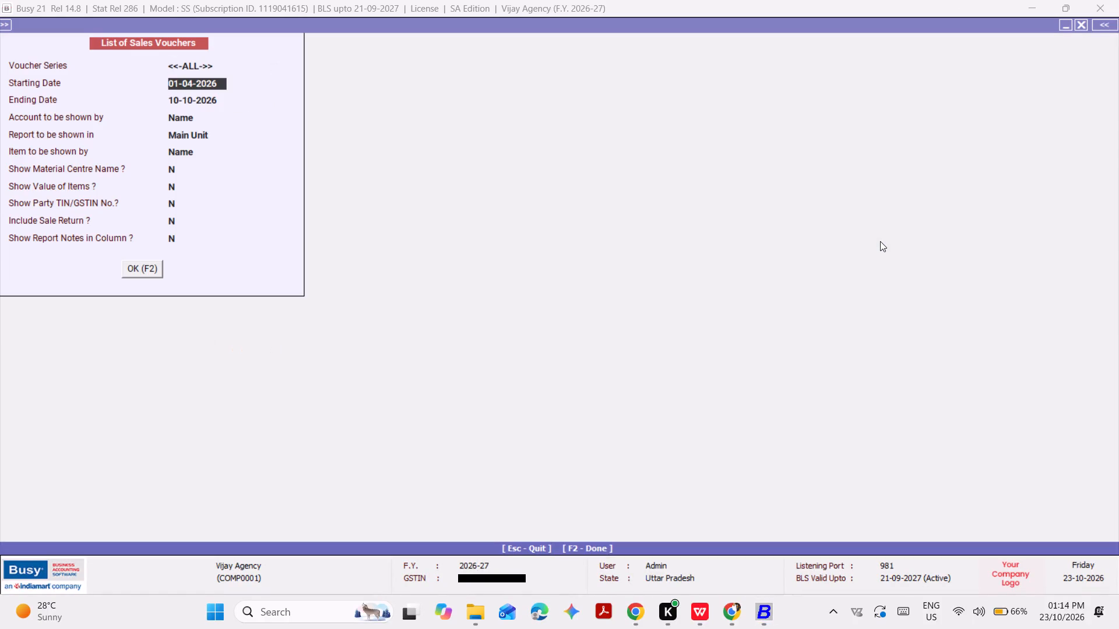
text(01/0)
text(10)
key(Return)
key(Tab)
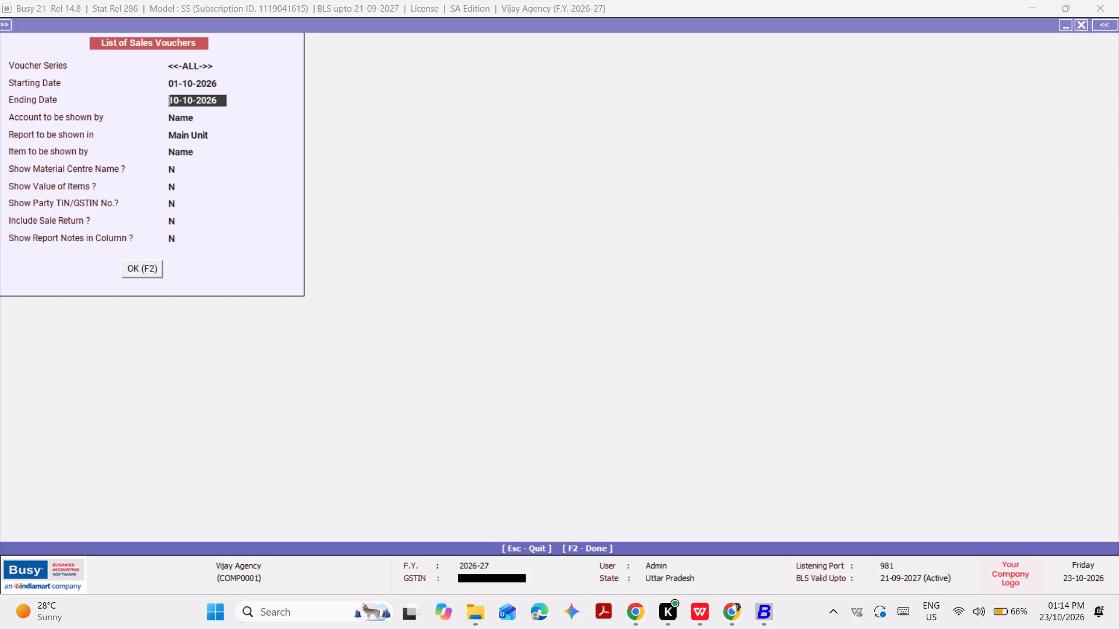
key(F2)
Examine the sales vouchers in the list down to the last entry, checking dates, parties and items.
key(Down)
key(Down)
key(Down)
key(Down)
key(Down)
key(Down)
key(Down)
key(Down)
key(Down)
key(Down)
key(Down)
key(Down)
key(Down)
key(Down)
key(Down)
key(Down)
key(Down)
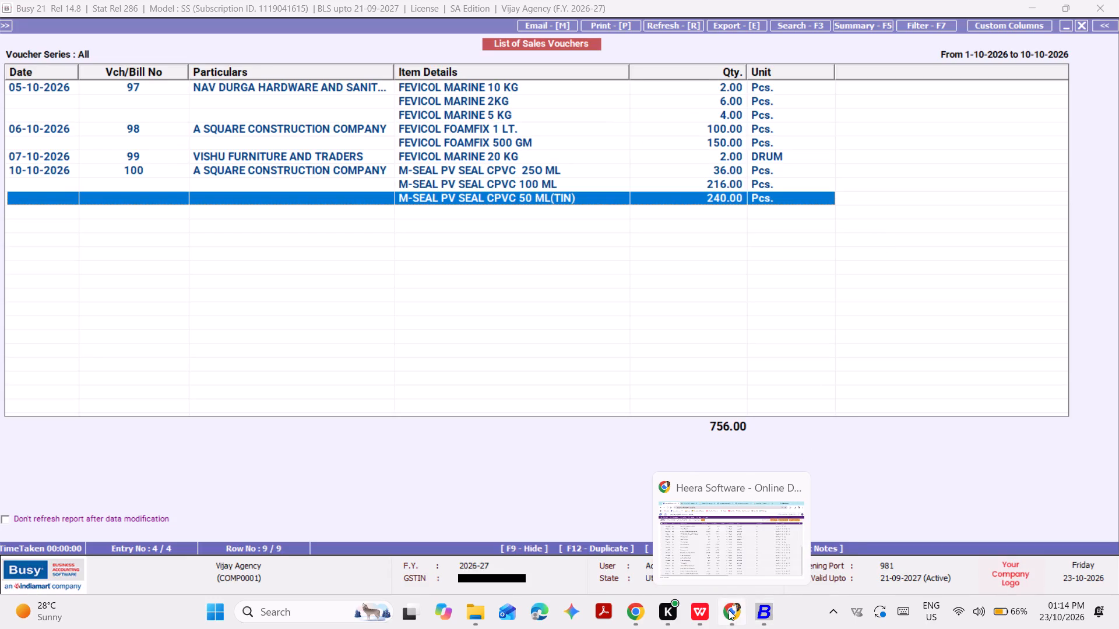
Switch to the GSTR1 report in WPS Office and fill recipient cells B2 to B4 (invoices 429, 430 and 432) with yellow.
click(793, 536)
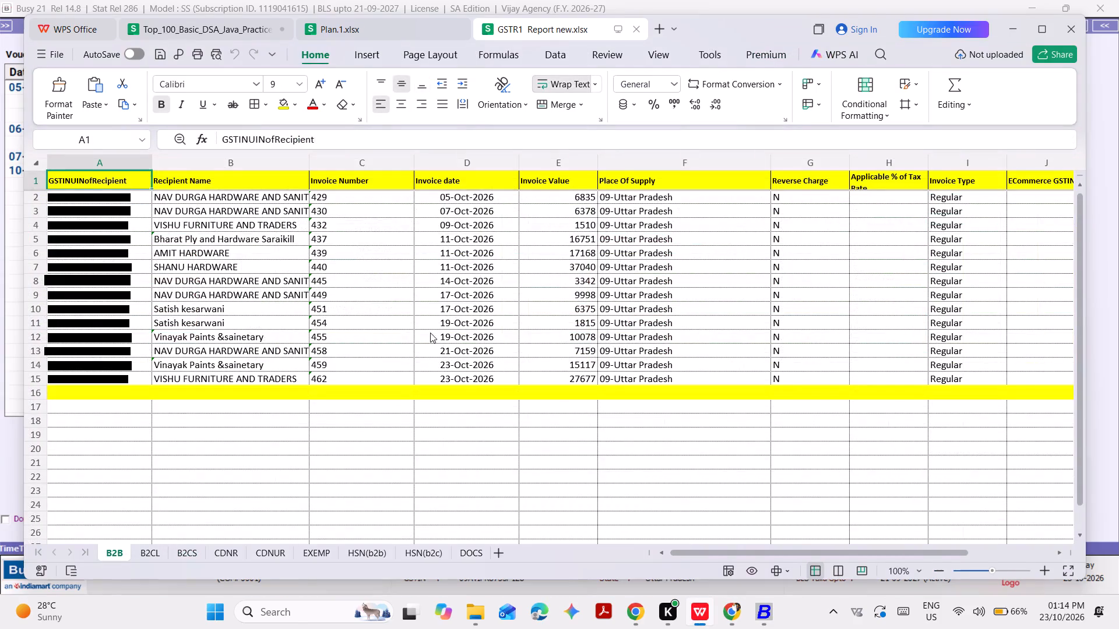
click(265, 196)
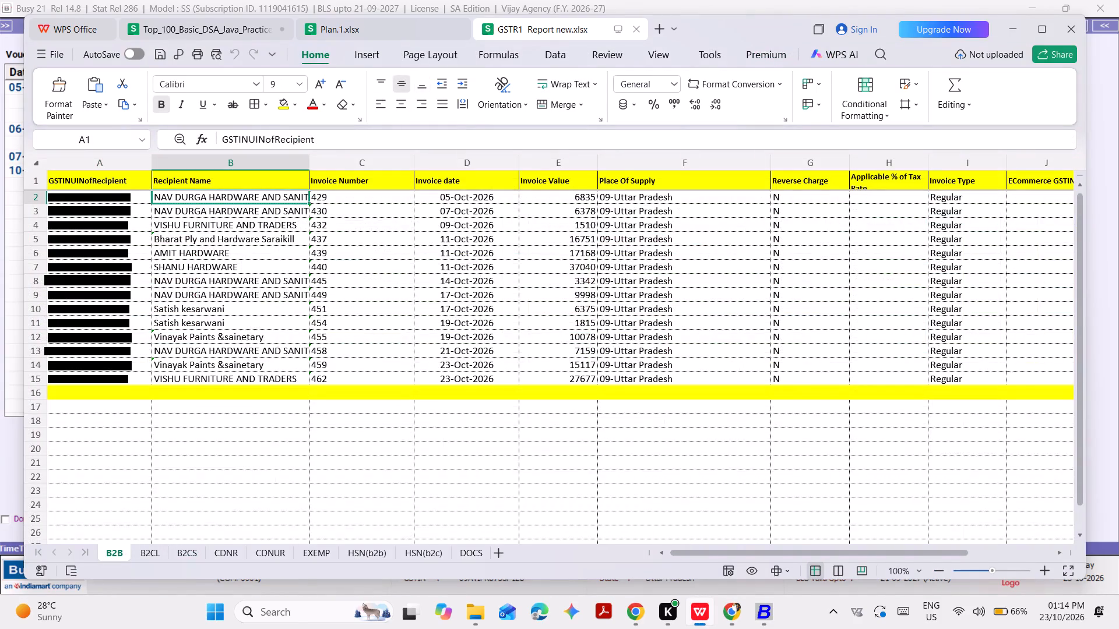
key(shift+Down)
key(shift+Down)
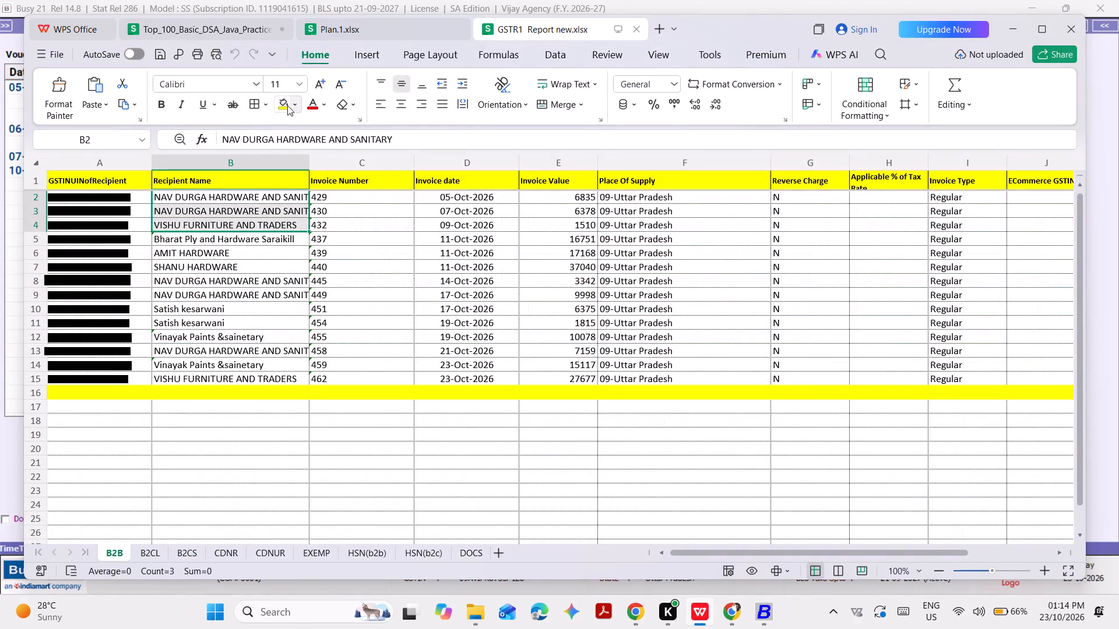
click(279, 105)
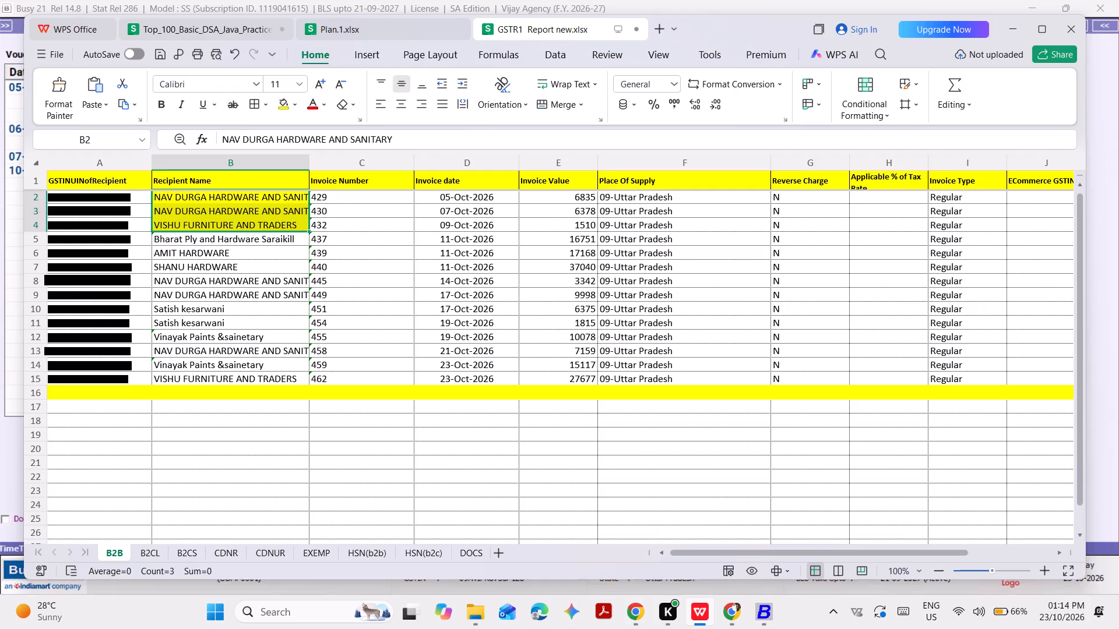
click(263, 240)
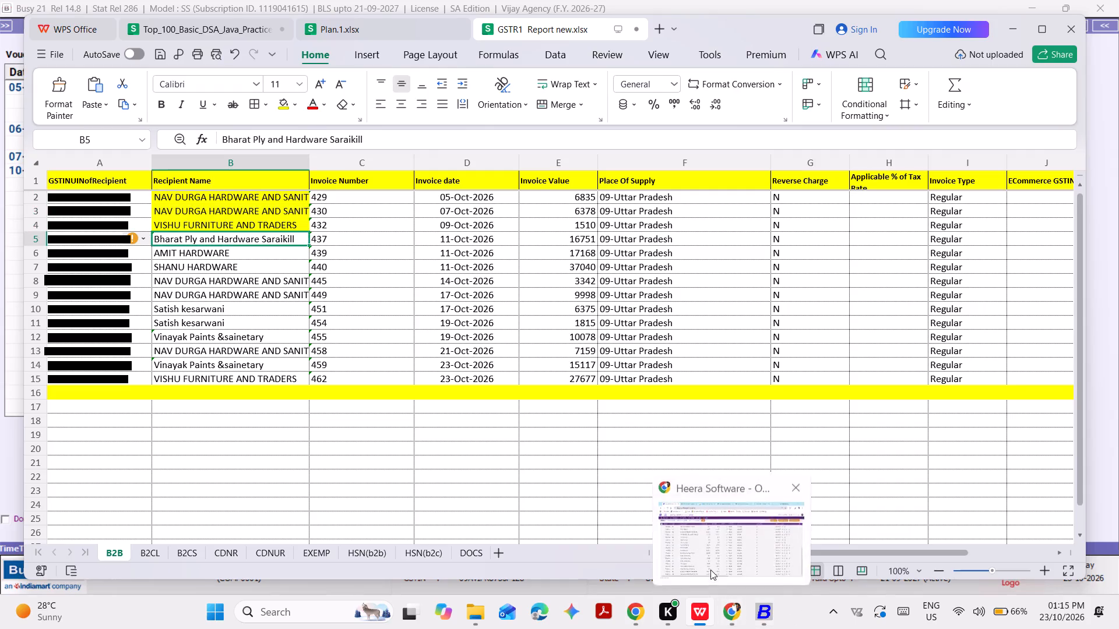
Switch to Chrome, view the details of Shivam Hardware's bill 446 dated 14/10/2026, and return to the sales list.
click(710, 570)
scroll(494, 401, down, 11)
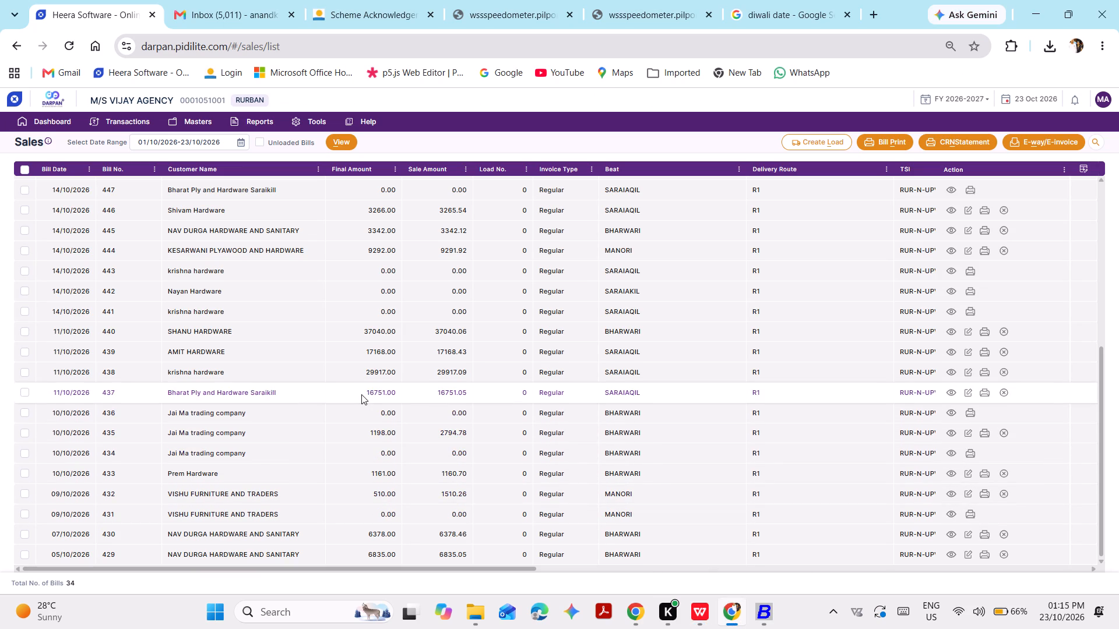
scroll(355, 326, up, 1)
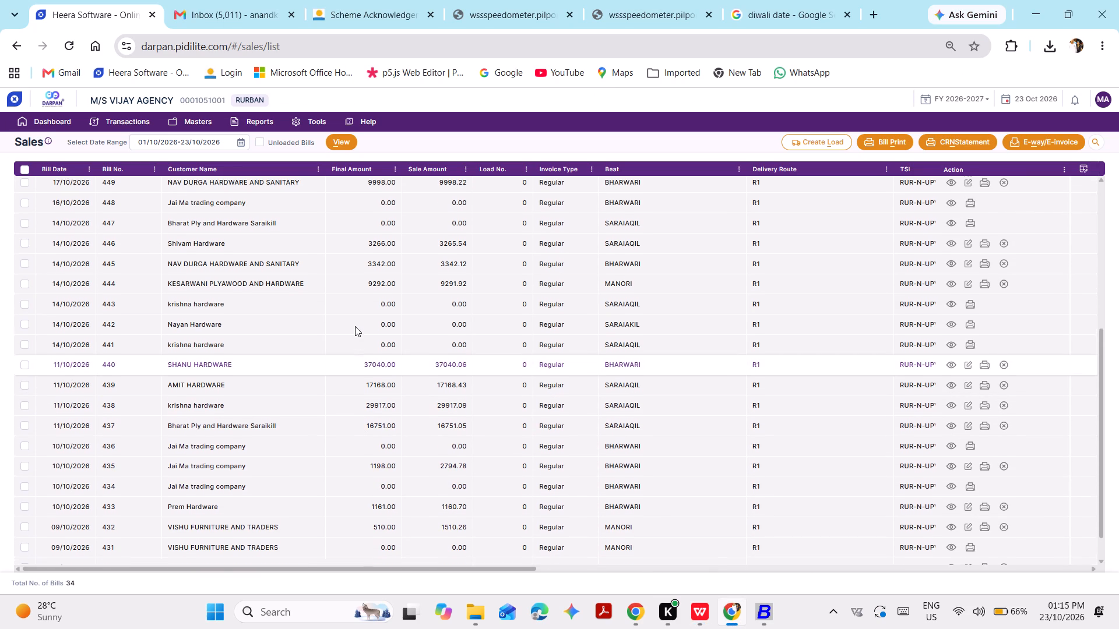
scroll(355, 326, up, 1)
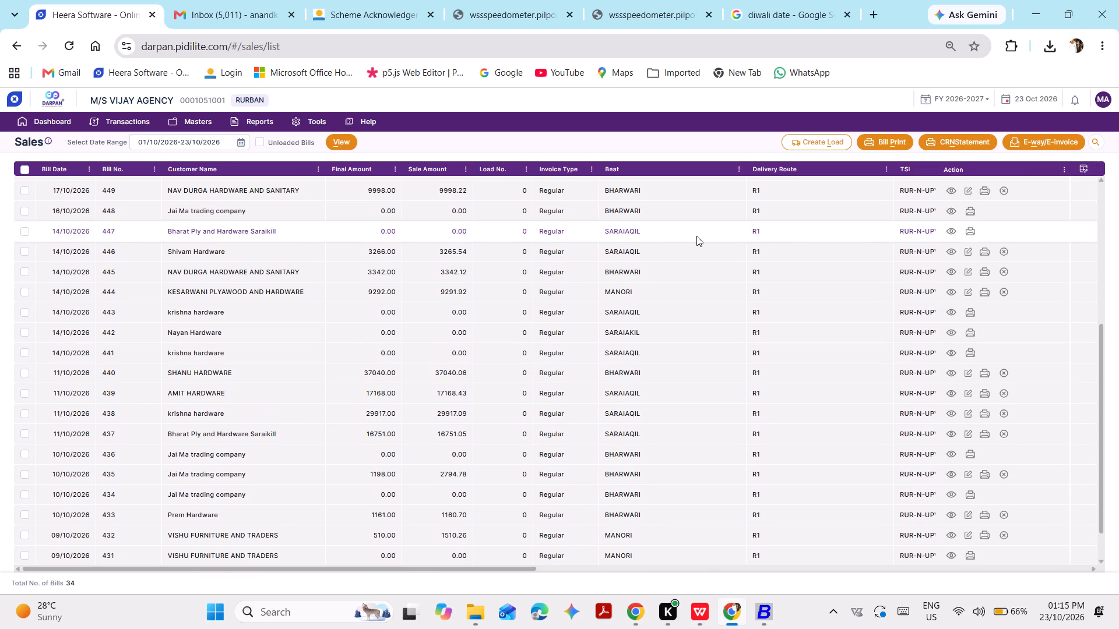
click(952, 252)
scroll(952, 252, right, 5)
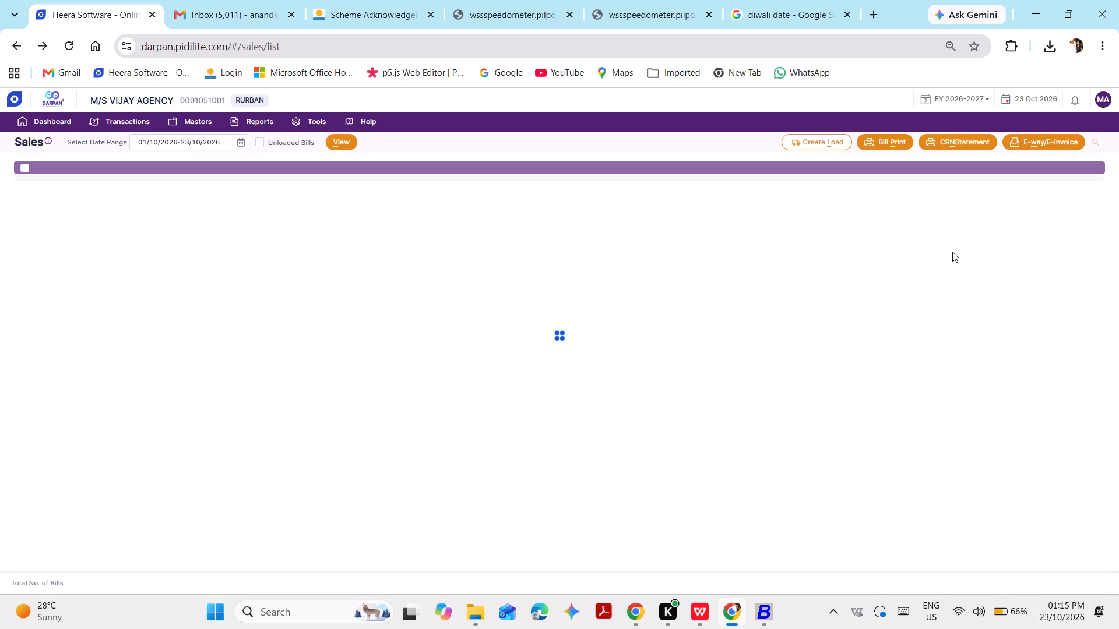
View the details of Bharat Ply and Hardware Saraikill's bill 447 dated 14/10/2026.
scroll(930, 227, up, 5)
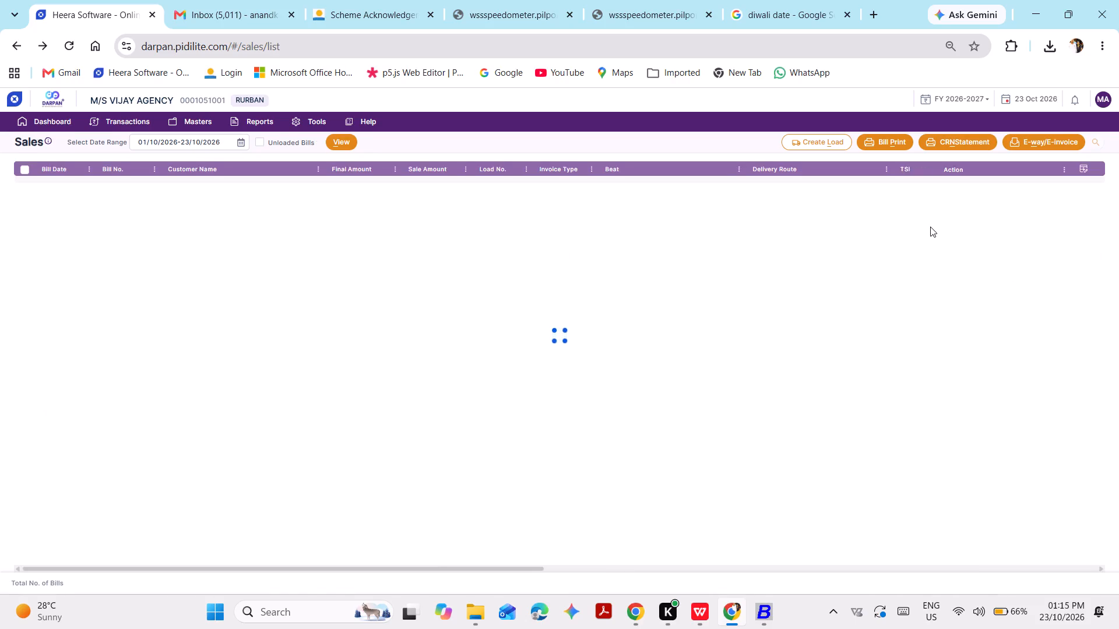
scroll(930, 227, up, 8)
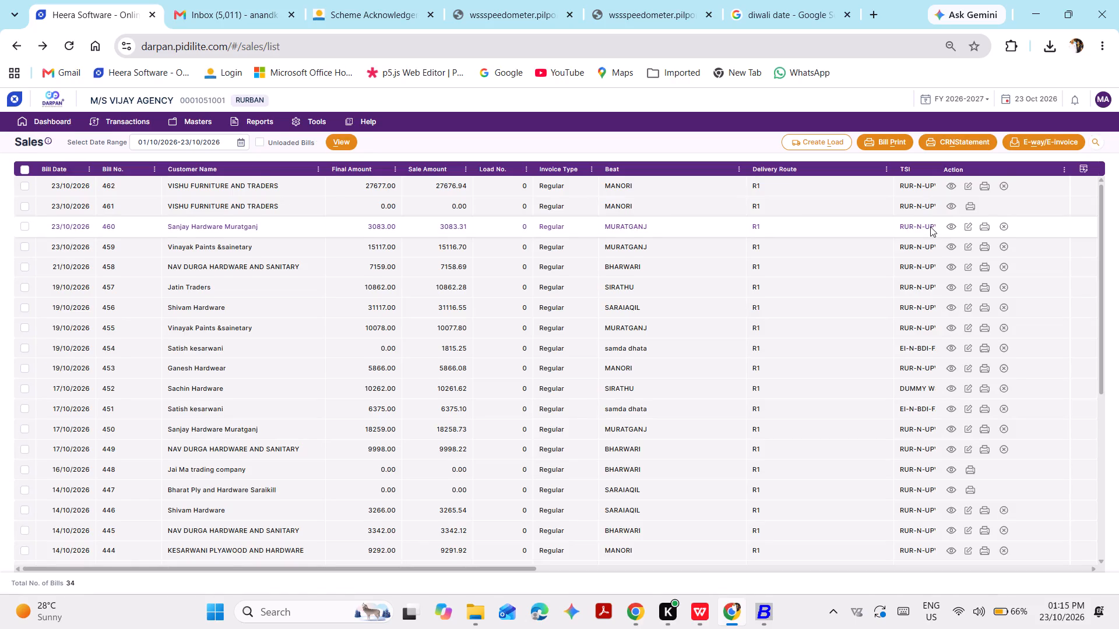
scroll(930, 227, down, 1)
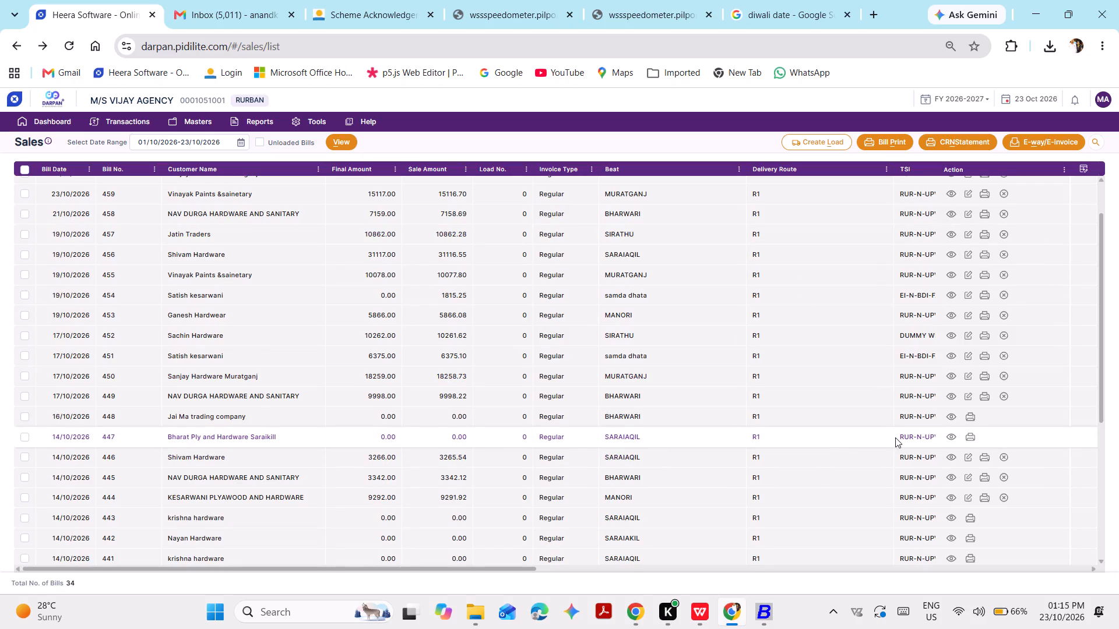
click(945, 437)
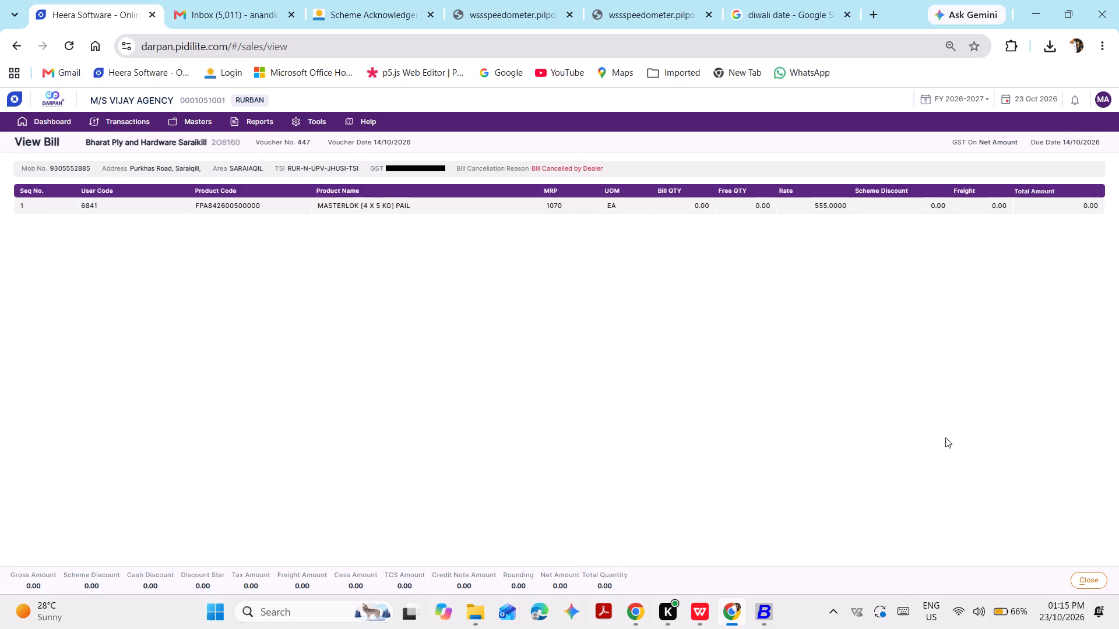
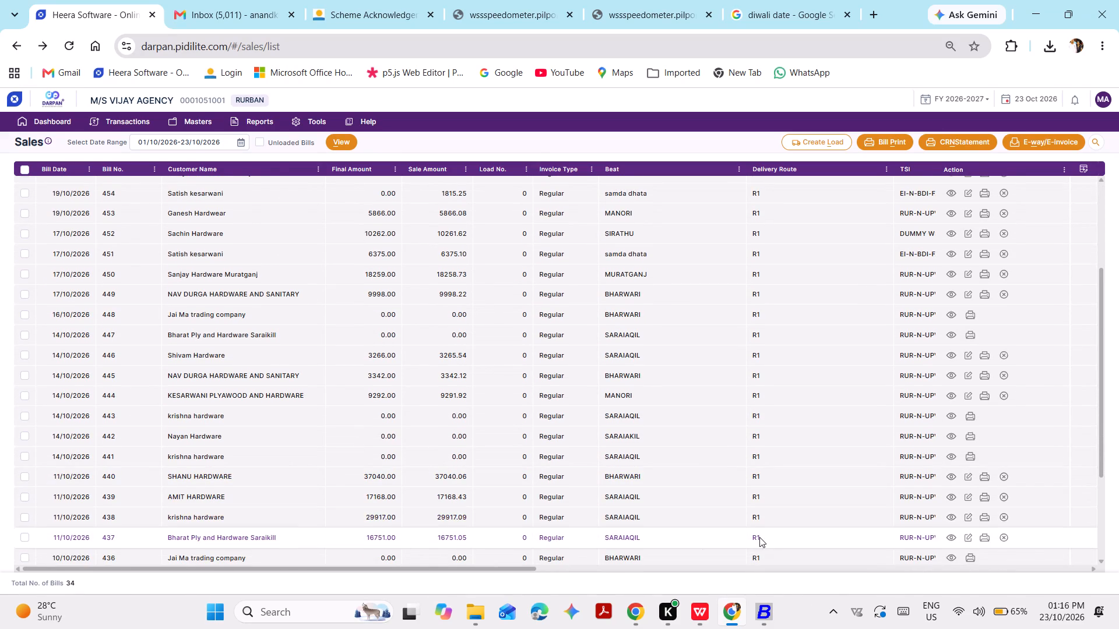
Open the A4_Format1 print view of Bharat Ply and Hardware Saraikill's bill 437 dated 11/10/2026 and examine its items, taxes and totals.
click(977, 535)
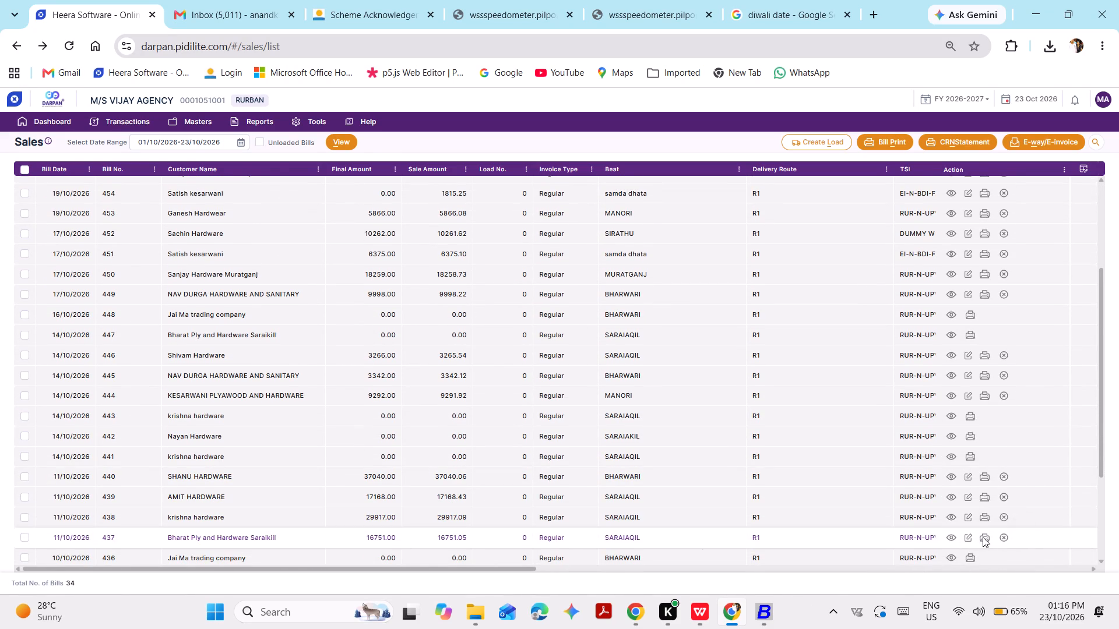
click(983, 537)
click(1057, 291)
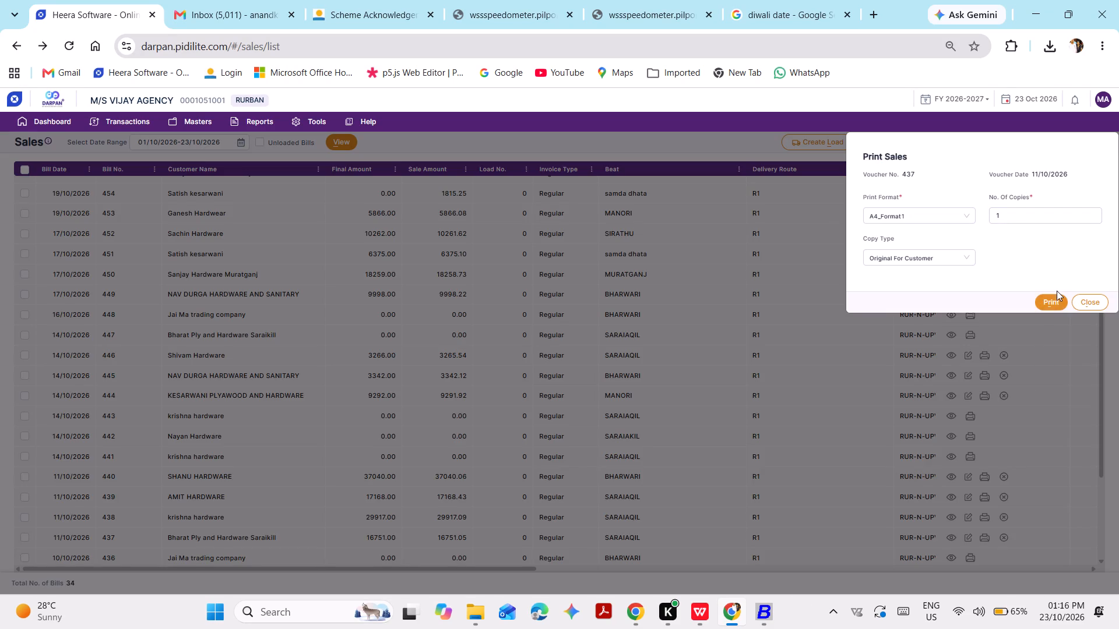
click(1055, 302)
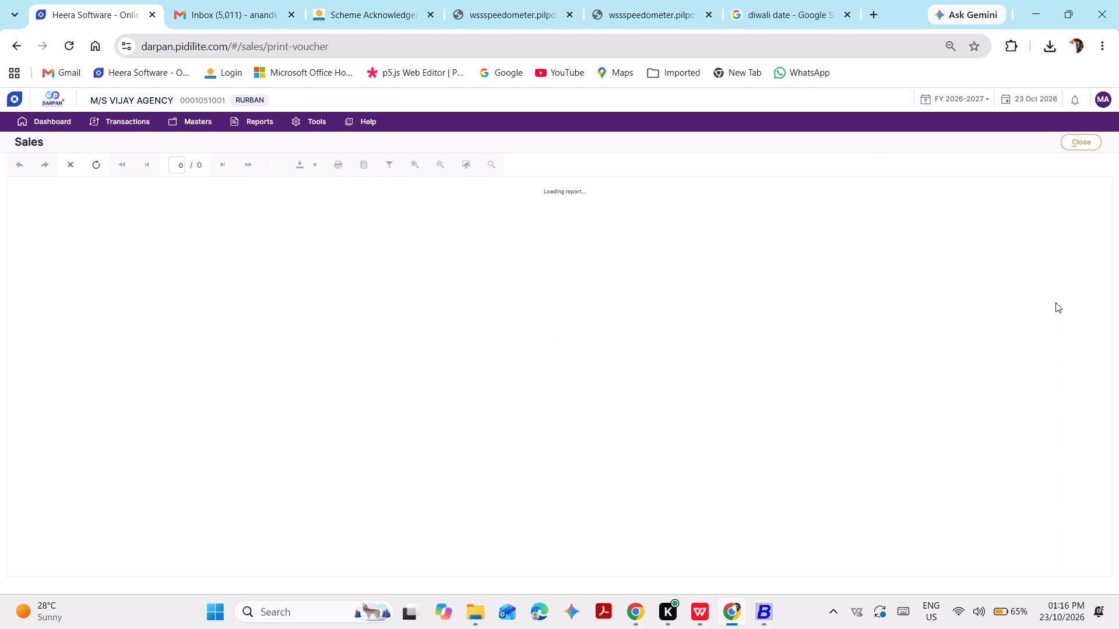
scroll(856, 281, down, 1)
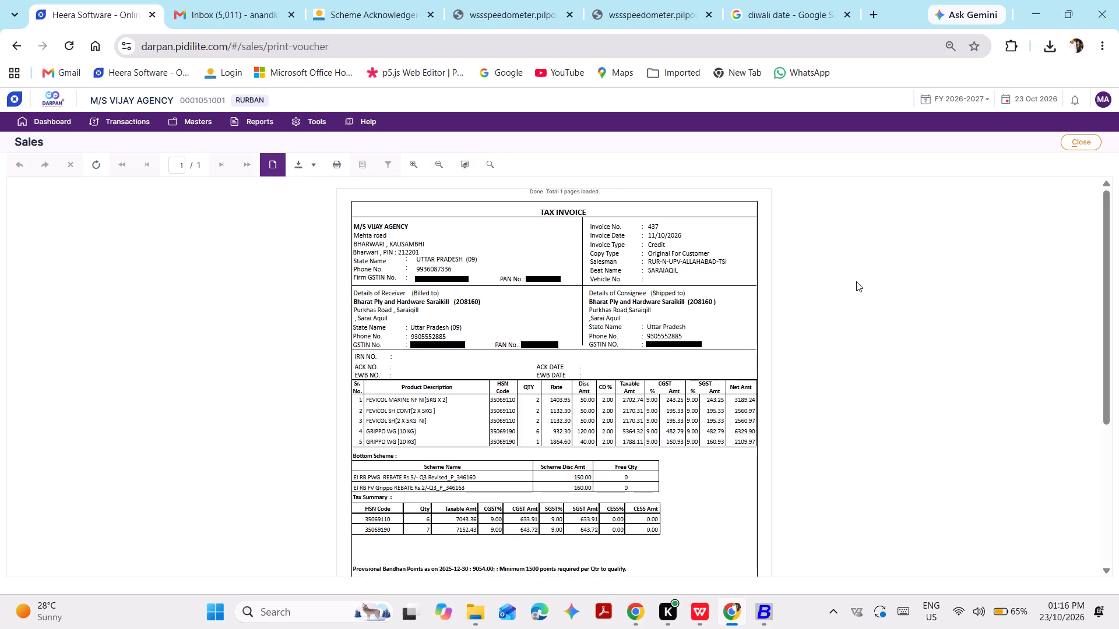
scroll(856, 281, down, 6)
scroll(856, 281, up, 1)
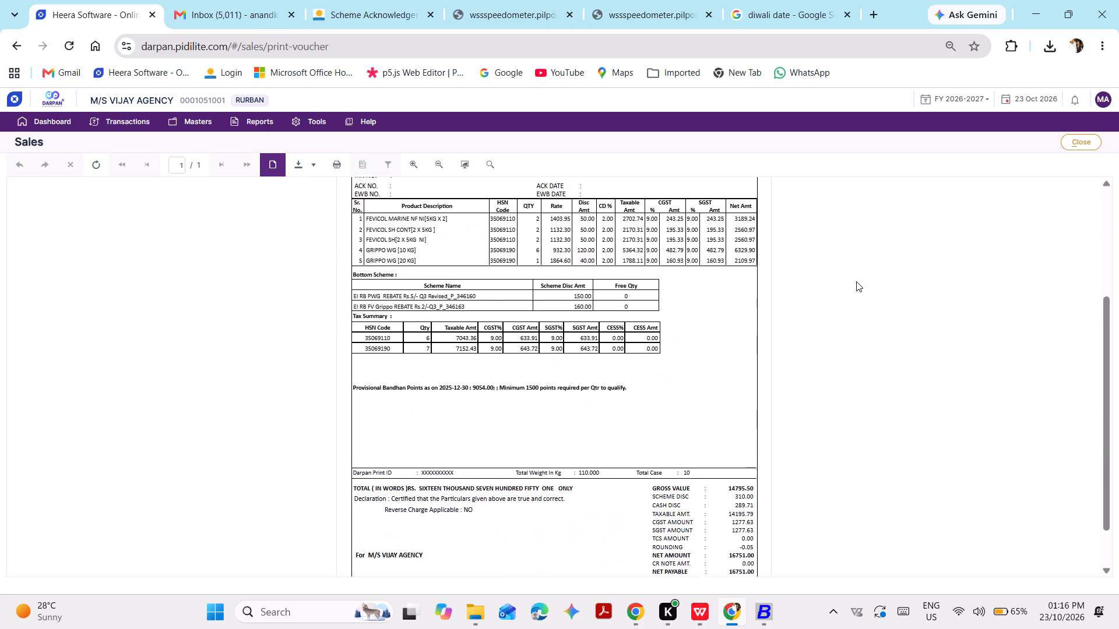
scroll(856, 281, up, 1)
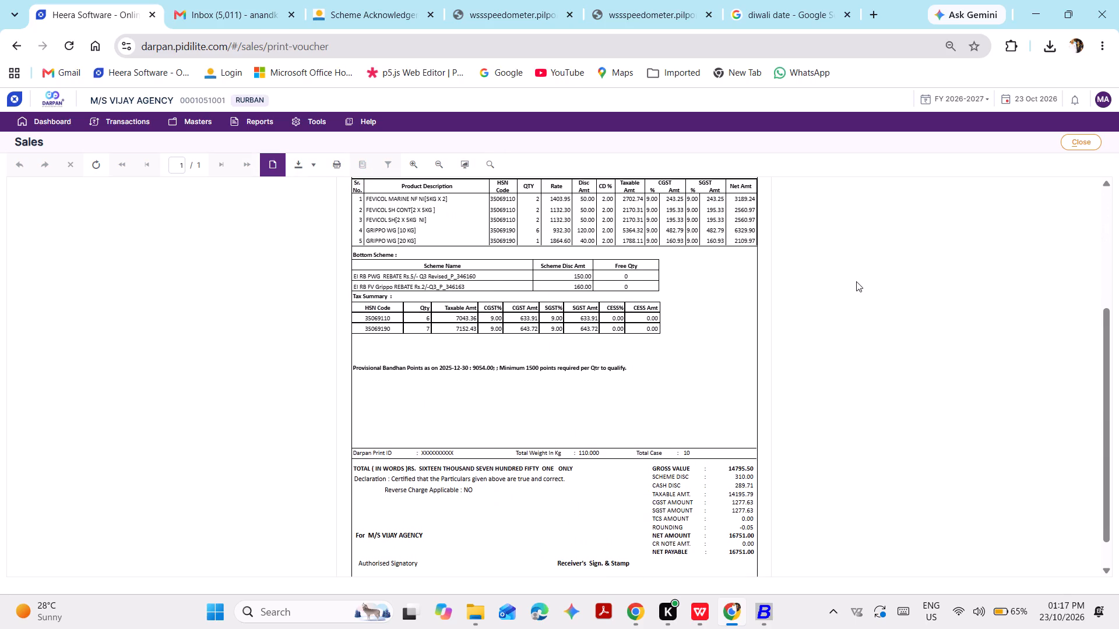
scroll(856, 281, up, 1)
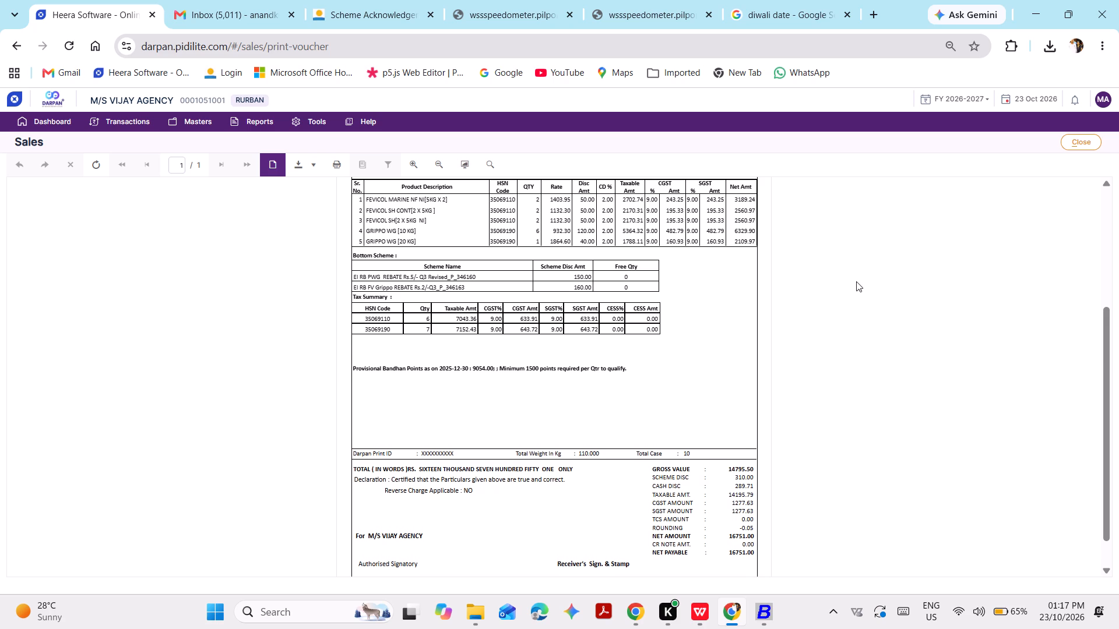
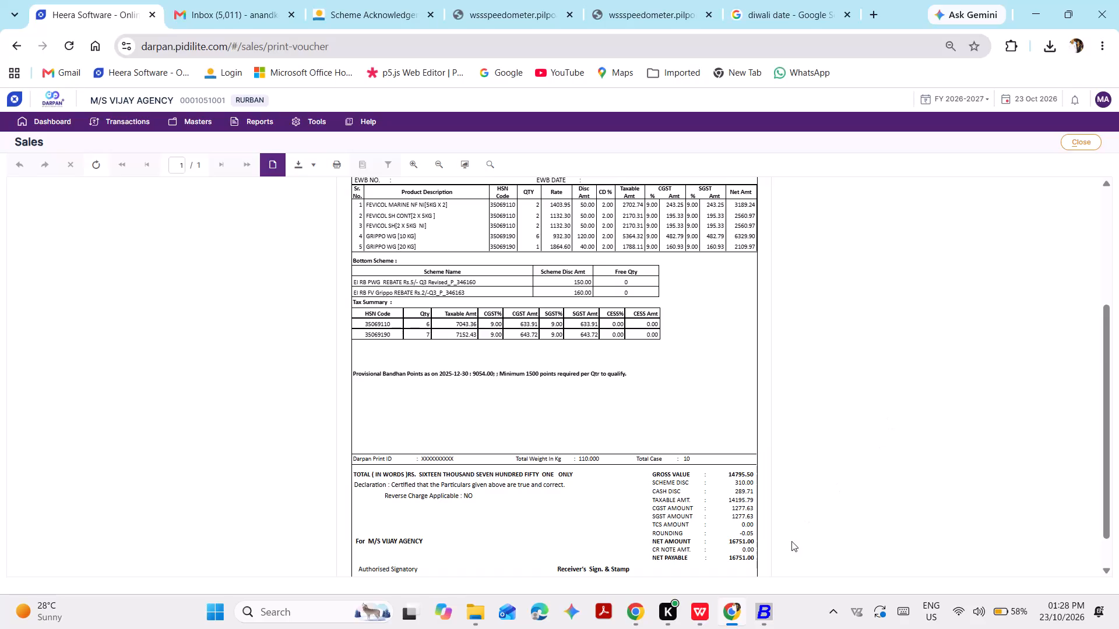
Recheck the header of bill 437, switch to Busy, leave the sales voucher list and start a new sales voucher.
click(756, 624)
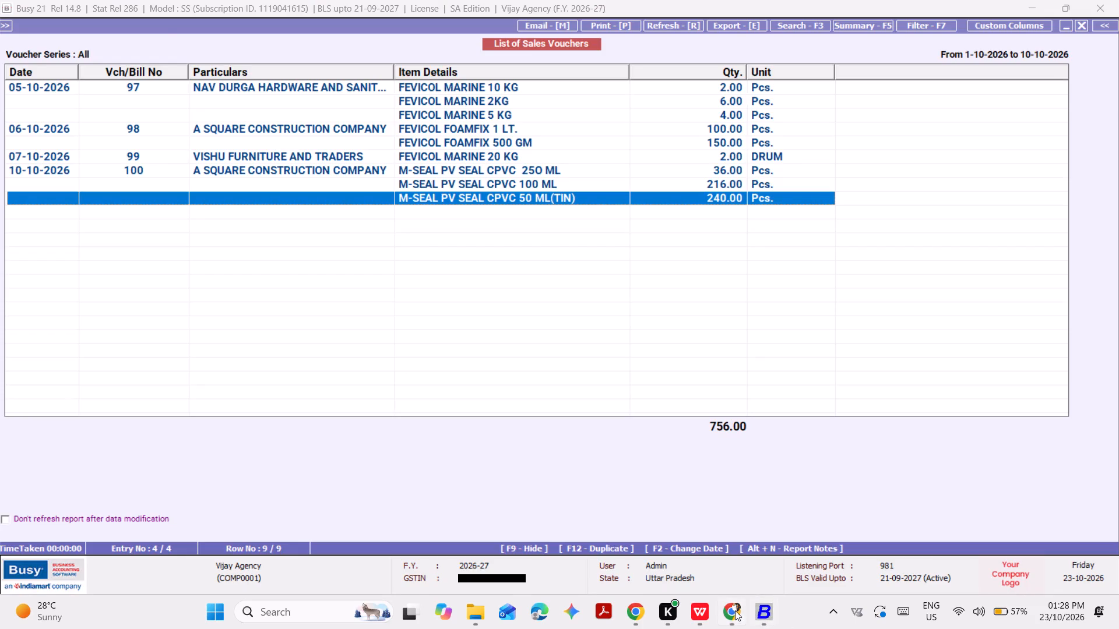
click(735, 610)
scroll(679, 266, up, 11)
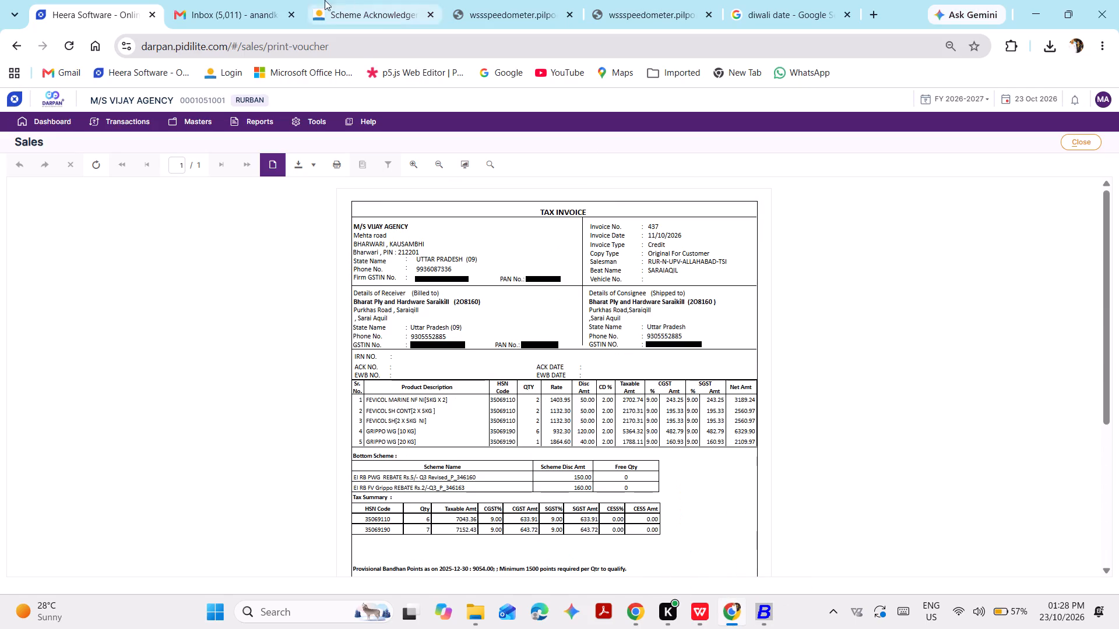
click(756, 610)
key(Escape)
key(Escape)
key(Escape)
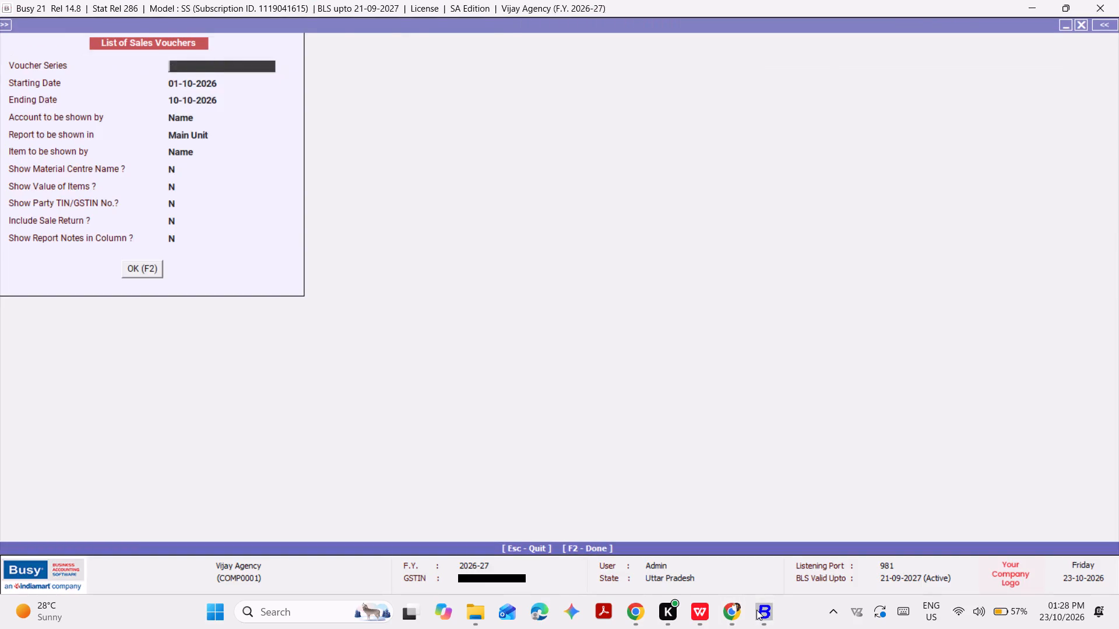
key(Escape)
key(Up)
key(Up)
key(Return)
key(Return)
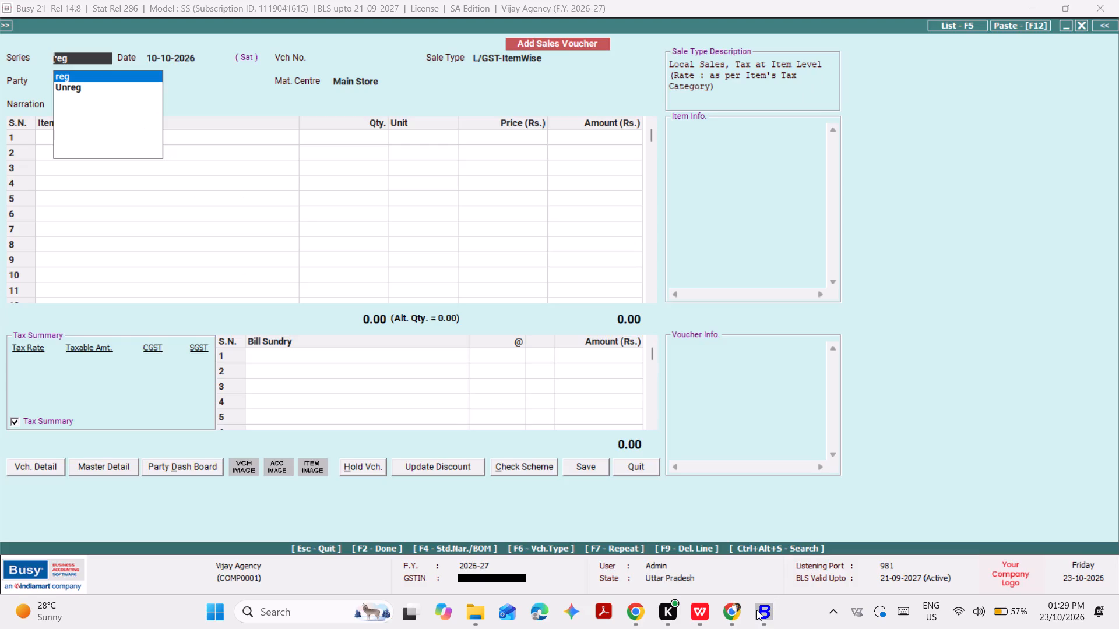
Use the reg series for the new sales voucher and set its date to 11-10-2026.
key(Return)
key(Tab)
key(Return)
key(Tab)
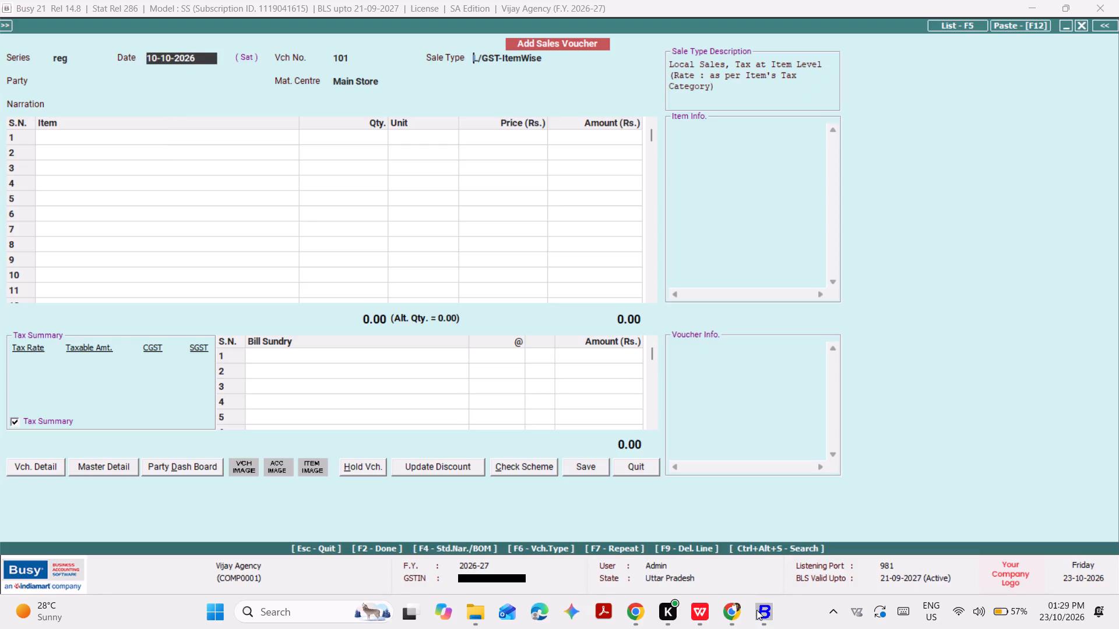
key(Return)
key(Tab)
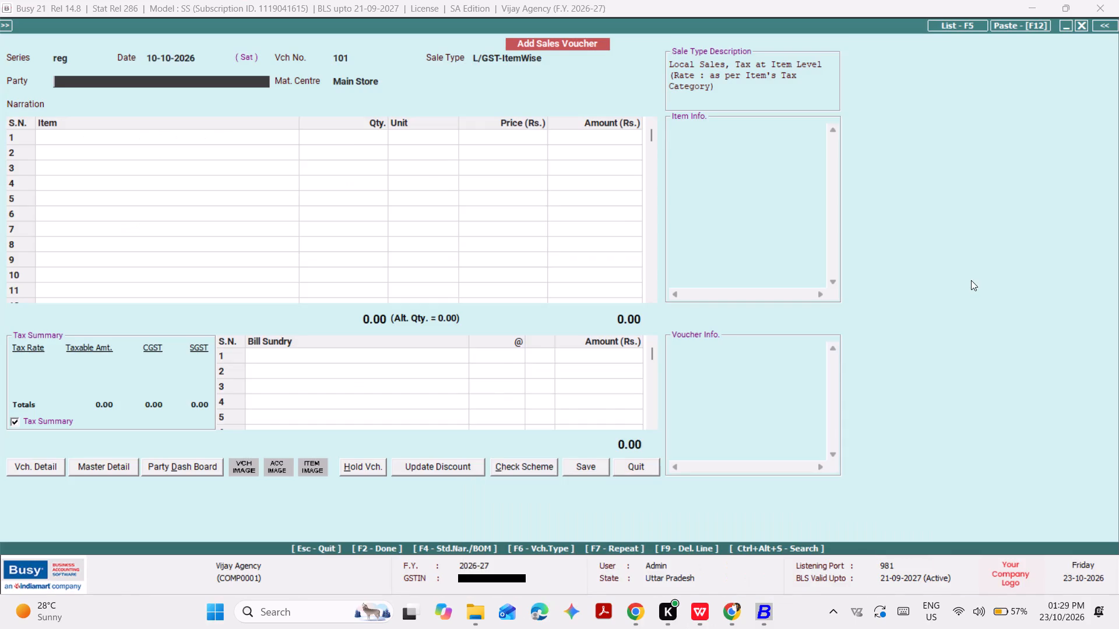
key(BackSpace)
key(shift+Tab)
key(BackSpace)
key(shift+Tab)
text(11)
key(Return)
key(Tab)
key(Return)
key(Tab)
key(Return)
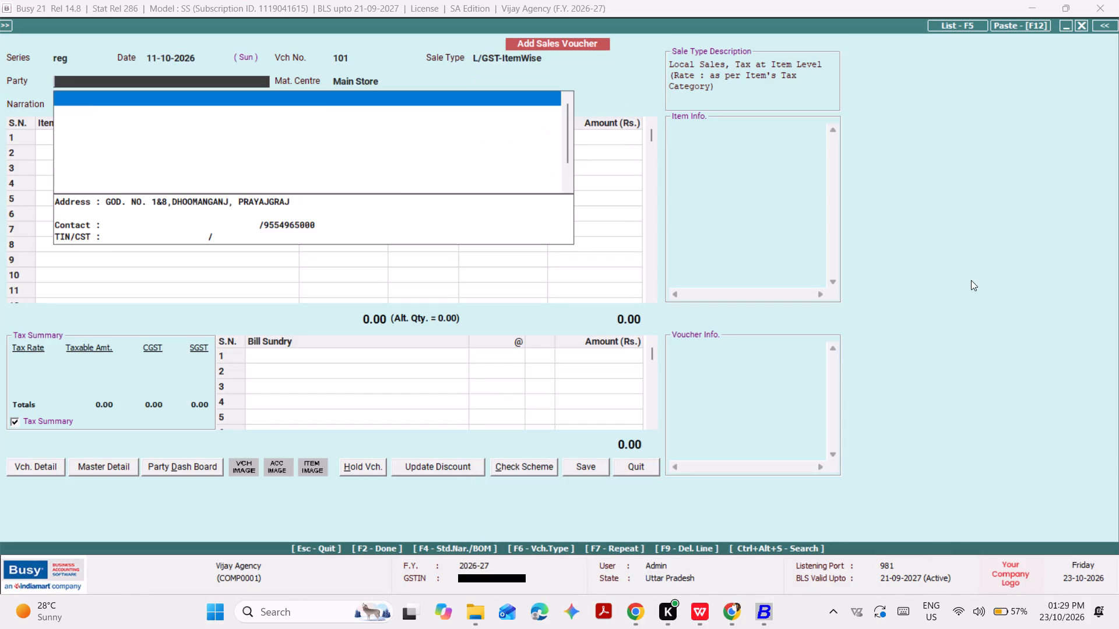
Choose BHARAT PLY AND HARDWARE. as the party, keeping the Main Store material centre and a blank narration.
text(bhata)
key(Down)
key(Down)
key(Down)
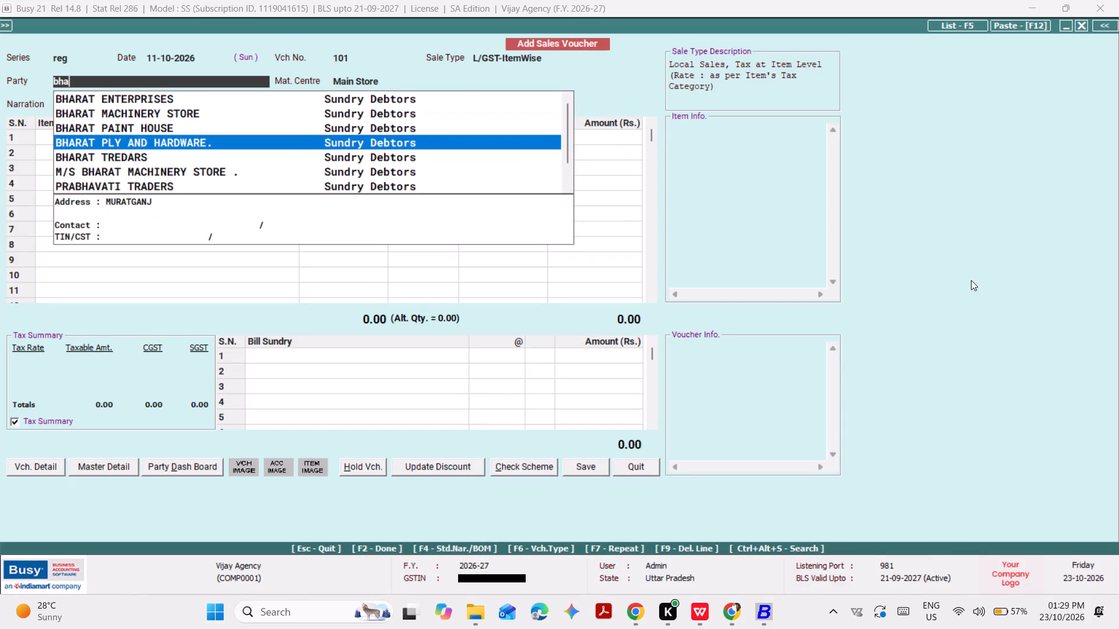
key(Return)
key(Tab)
key(Return)
key(Tab)
key(Return)
key(Tab)
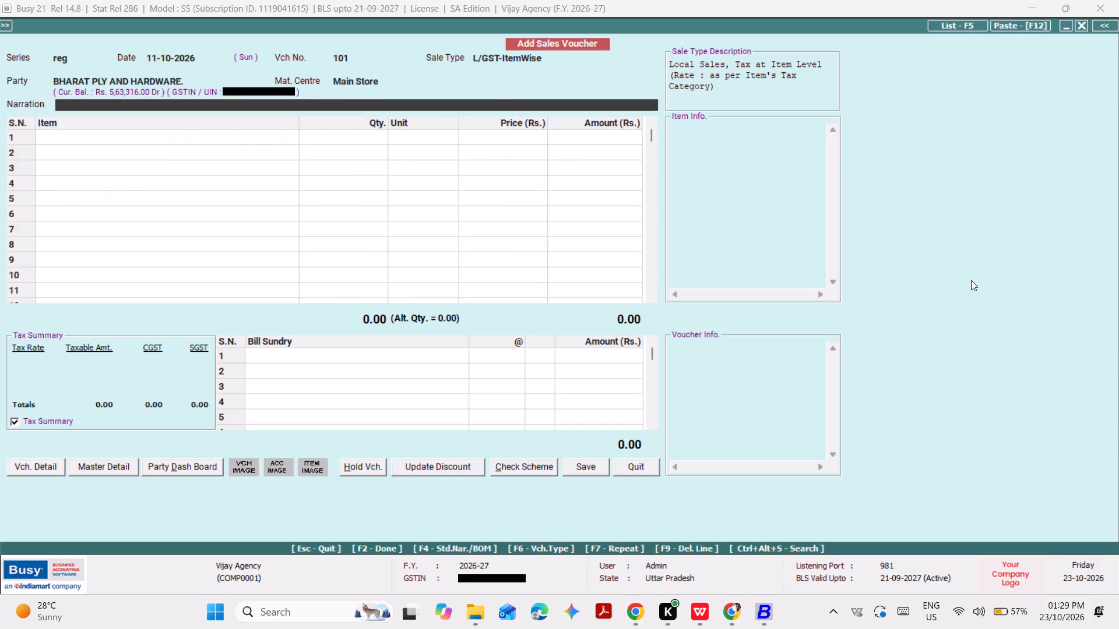
key(Return)
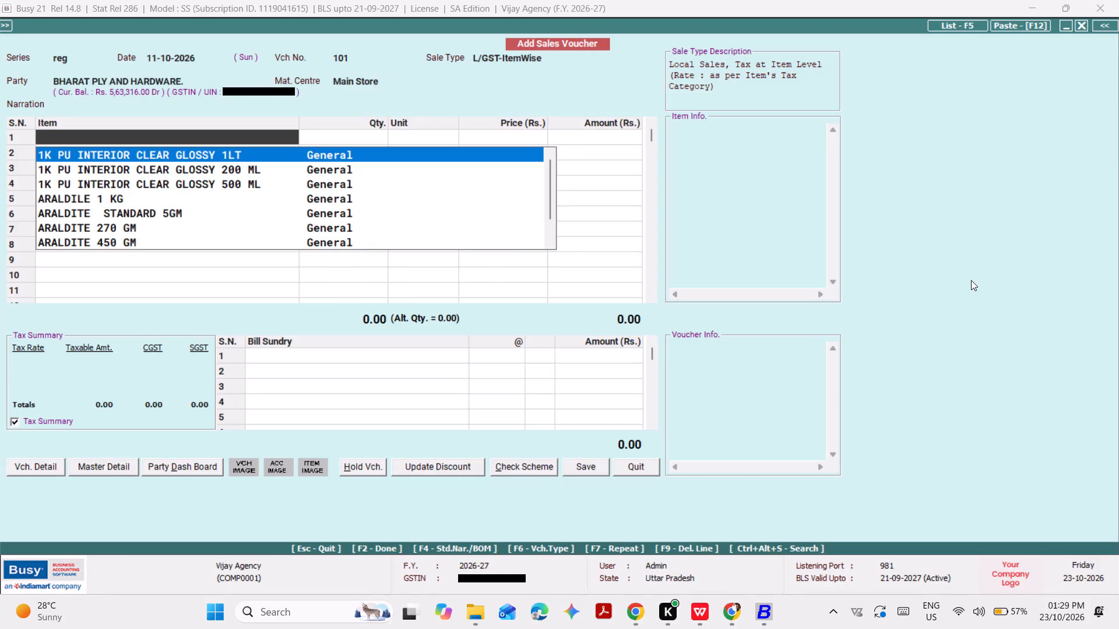
Add FEVICOL MARINE 5 KG as the first item with quantity 2 in Pcs., keeping the default price and discounts.
text(marine)
key(space)
key(Down)
key(Down)
key(Down)
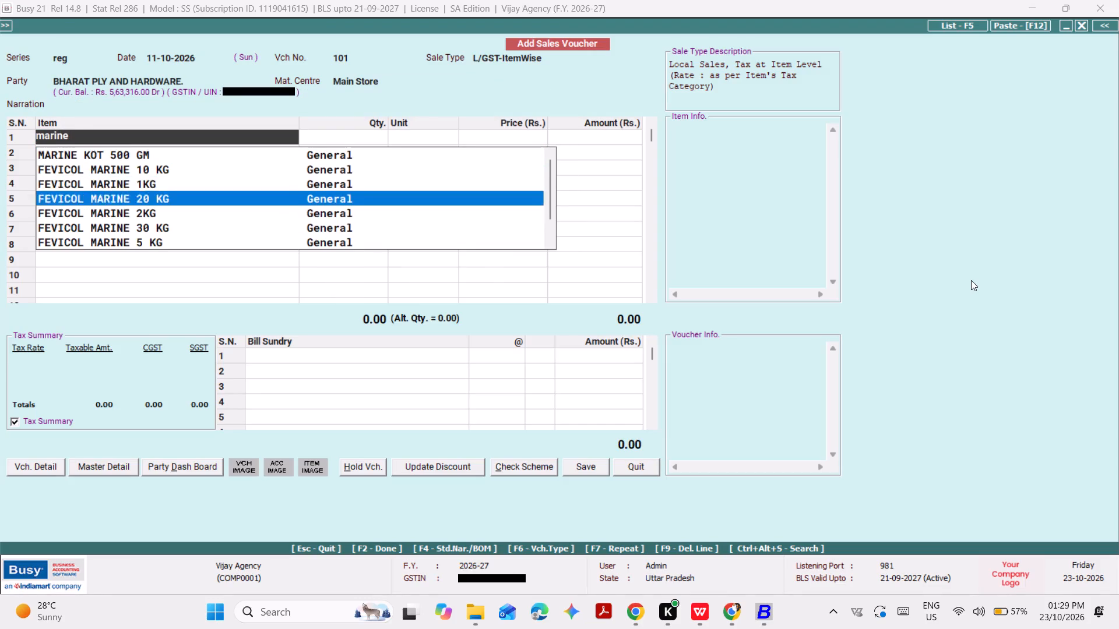
key(Down)
key(Down)
key(Down)
key(Return)
text(22)
key(Return)
key(p)
key(p)
key(Down)
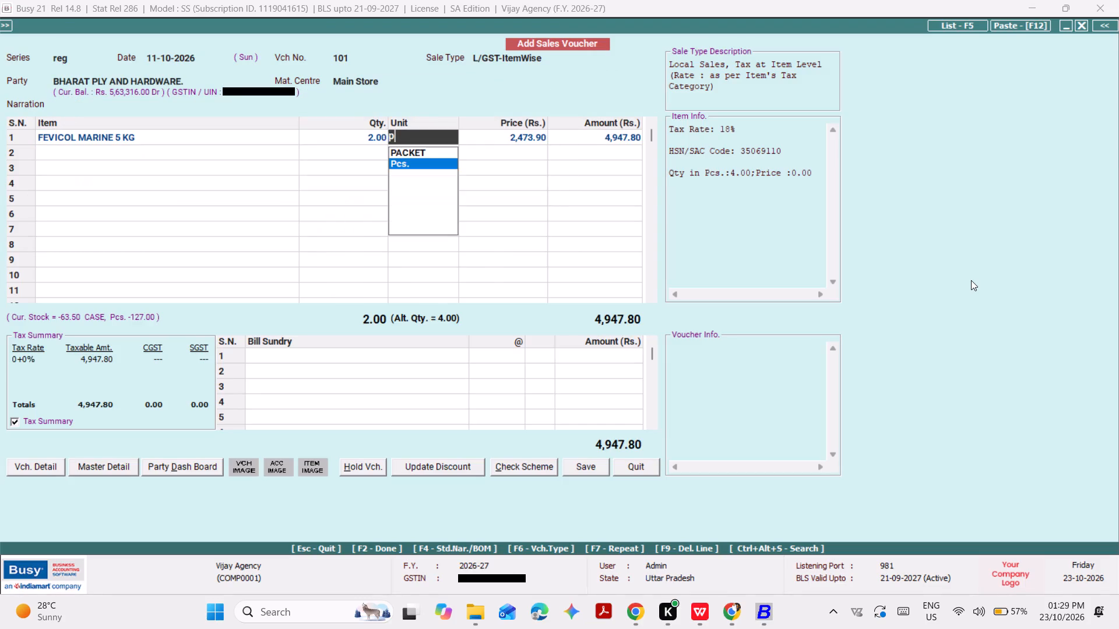
key(Return)
key(Return)
key(Tab)
key(Return)
key(Tab)
key(Return)
key(Return)
key(Return)
key(Return)
key(Return)
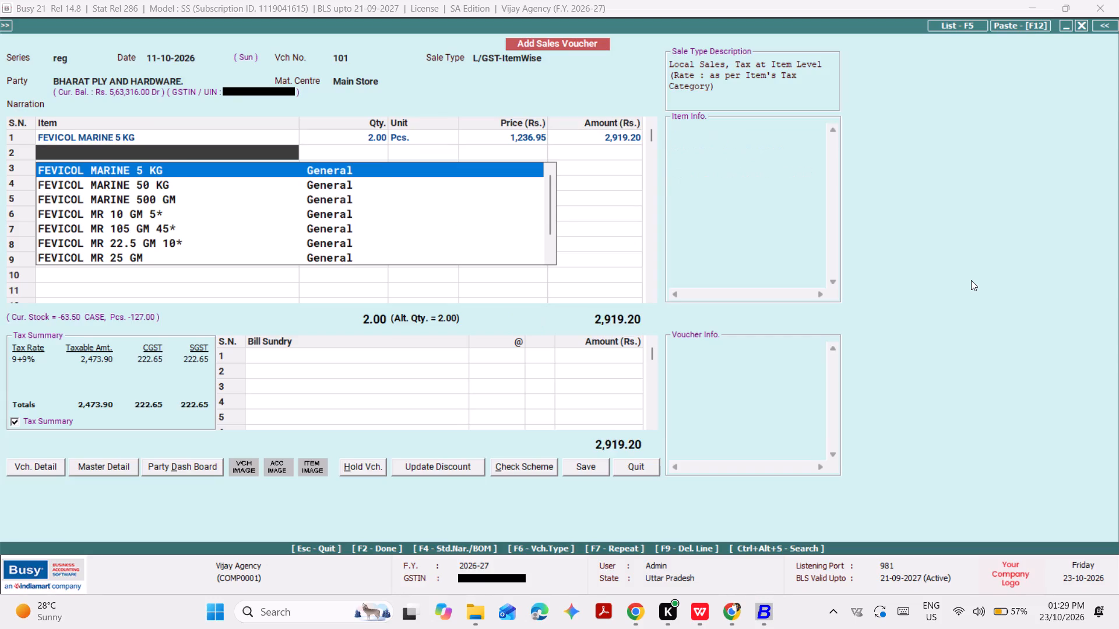
Add FEVICOL SH 5 KG as the second item with quantity 2 in Pcs., keeping the default price and discounts.
text(sh 5)
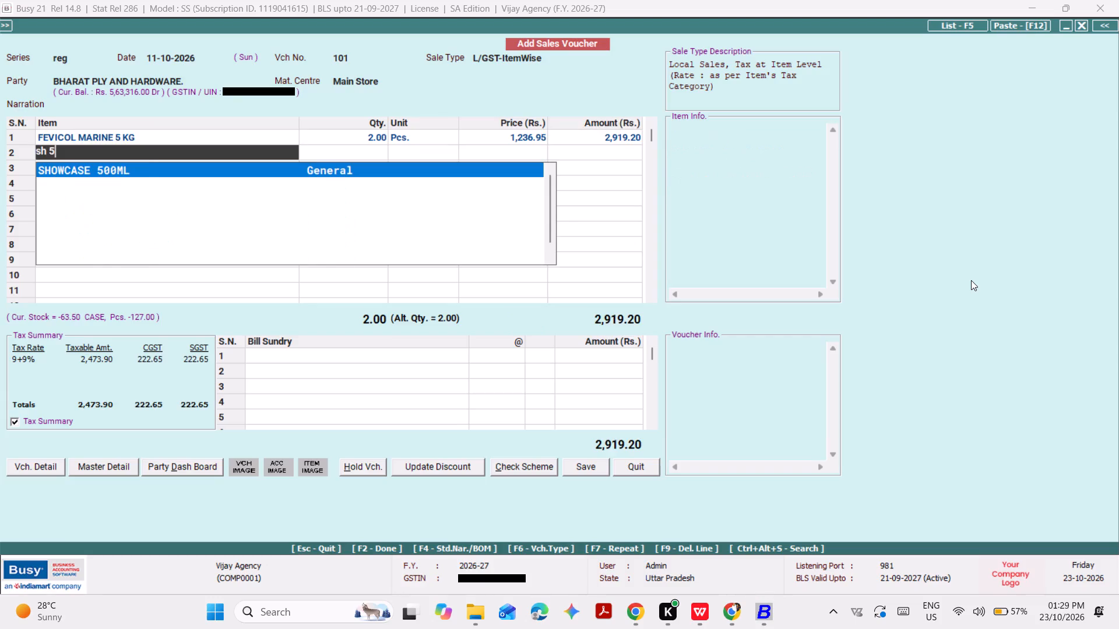
key(Down)
key(Down)
key(Down)
key(Return)
text(22)
key(Return)
key(p)
key(p)
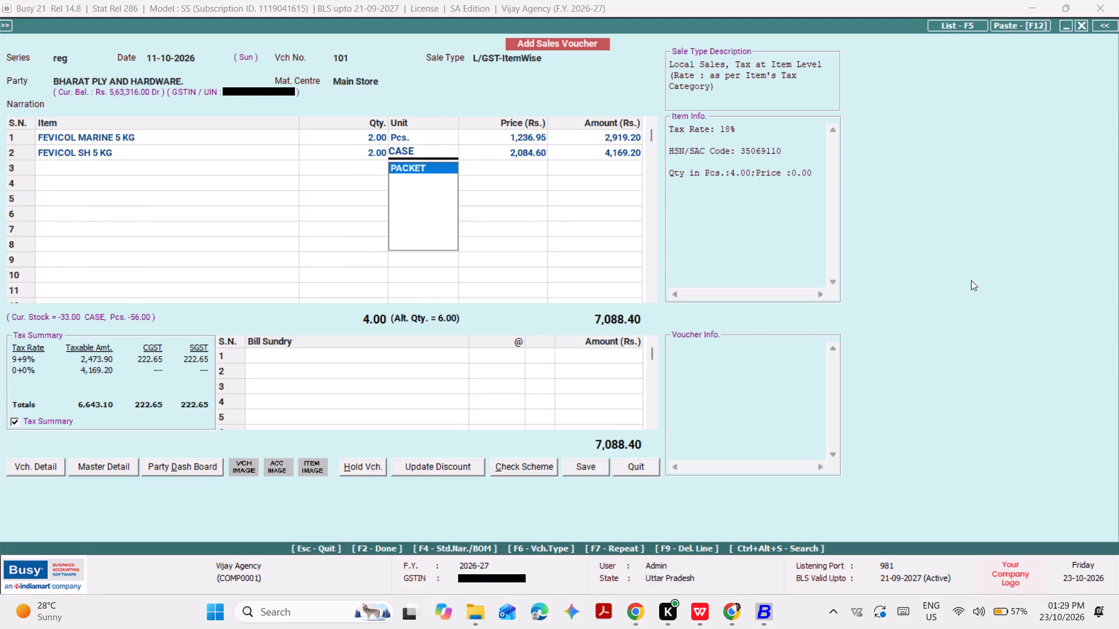
key(Down)
key(Return)
key(Return)
key(Tab)
key(Return)
key(Tab)
key(Return)
key(Return)
key(Return)
key(Return)
key(Return)
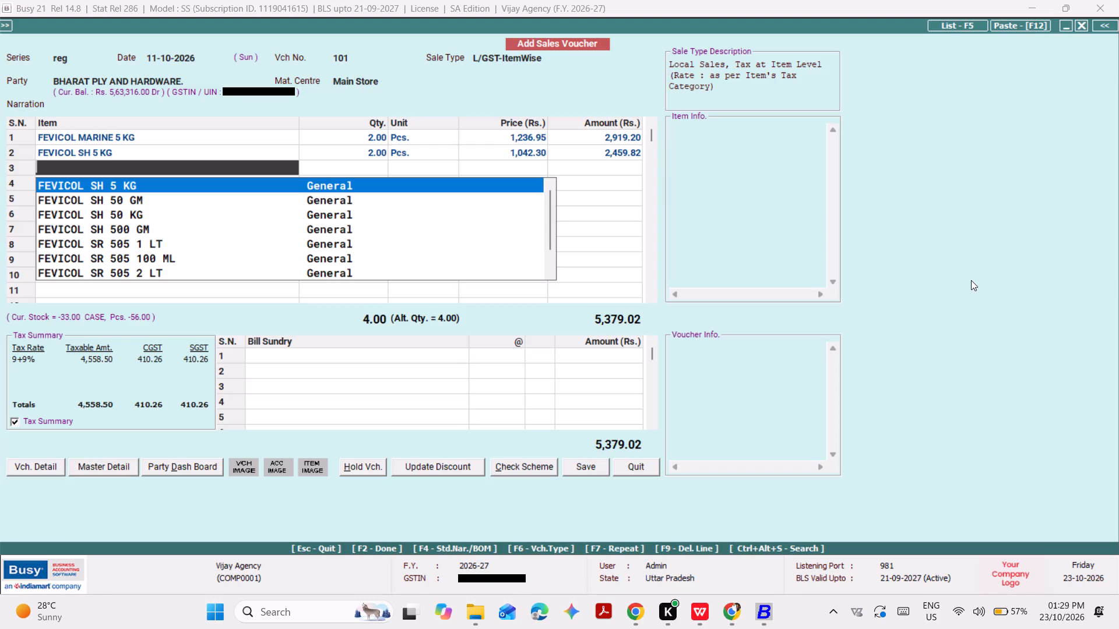
Add GRIPPO 10 KG as the third item with quantity 6 in DRUM, keeping the default price and discounts.
text(grippo)
key(space)
key(Return)
text(66)
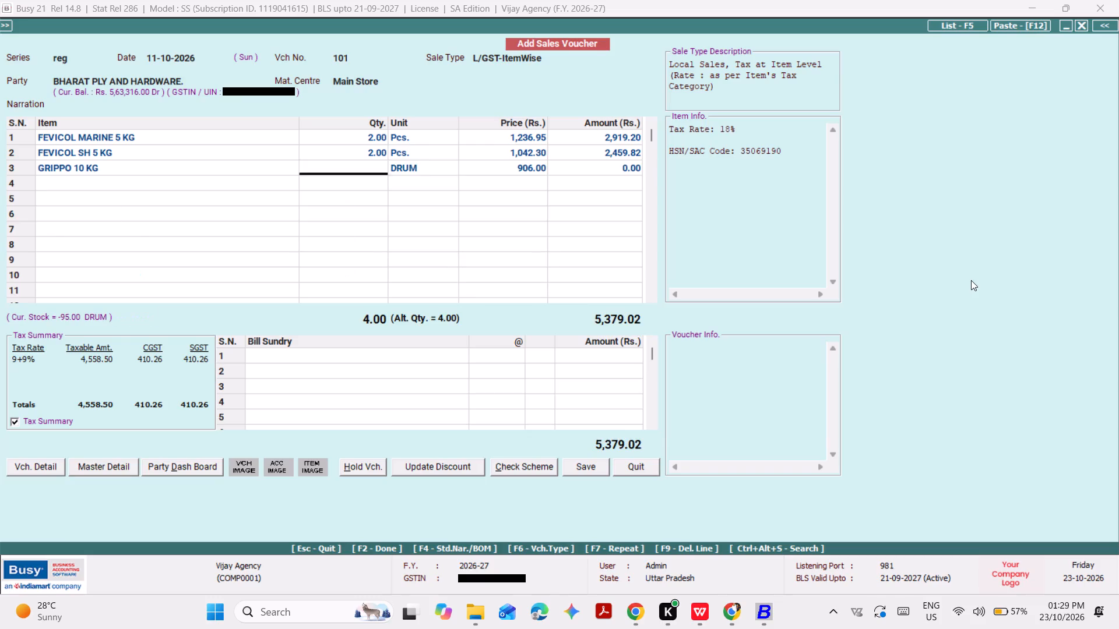
key(Return)
key(Return)
key(Return)
key(Tab)
key(Return)
key(Tab)
key(Return)
key(Return)
key(Return)
key(Return)
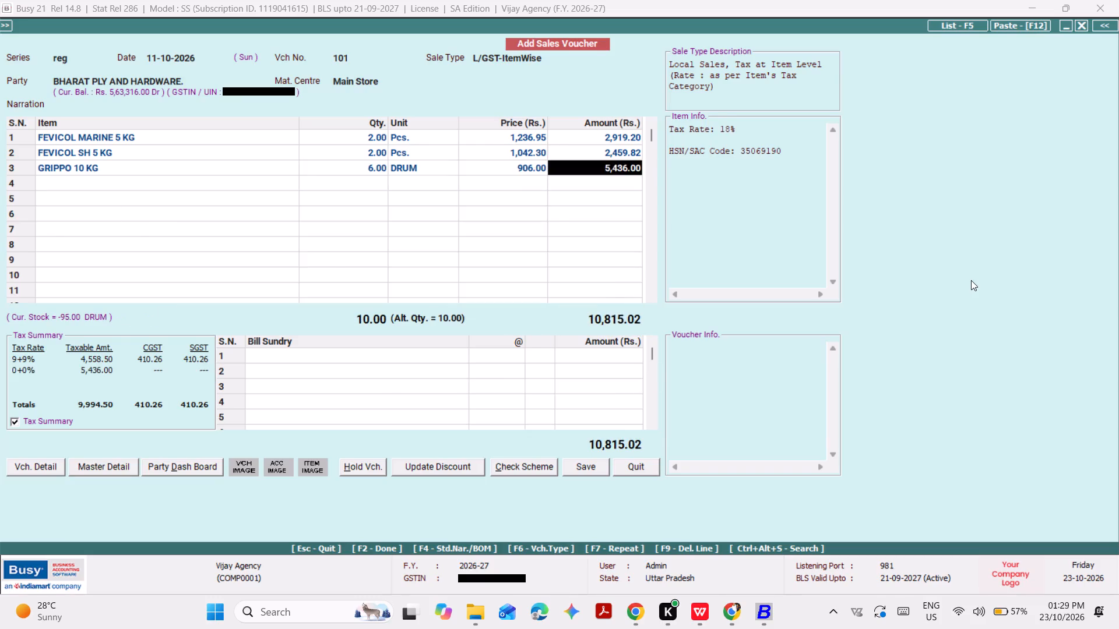
key(Return)
Add GRIPPO 20 KG as the fourth item with quantity 1 in DRUM, keeping the default price and discounts.
text(grippo)
key(space)
key(Down)
key(Return)
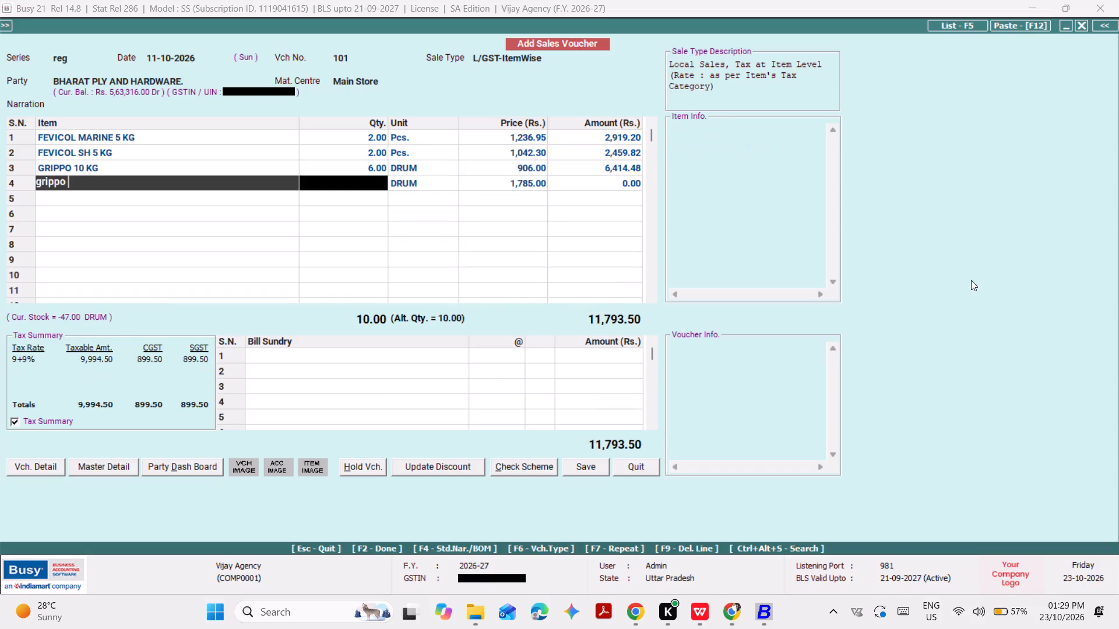
text(22)
key(Return)
key(Left)
text(11)
key(Return)
key(Return)
key(Return)
key(Tab)
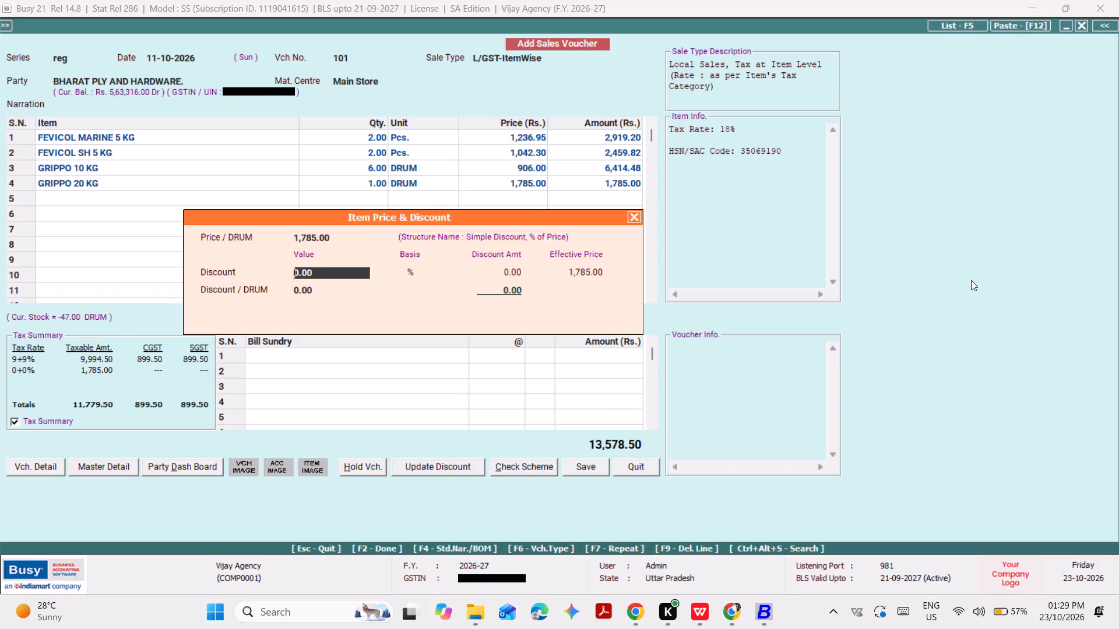
key(Return)
key(Tab)
key(Return)
key(Return)
key(Return)
key(Return)
Set the FEVICOL MARINE 5 KG line amount to 3,189.24.
key(Up)
key(Up)
key(Up)
key(Up)
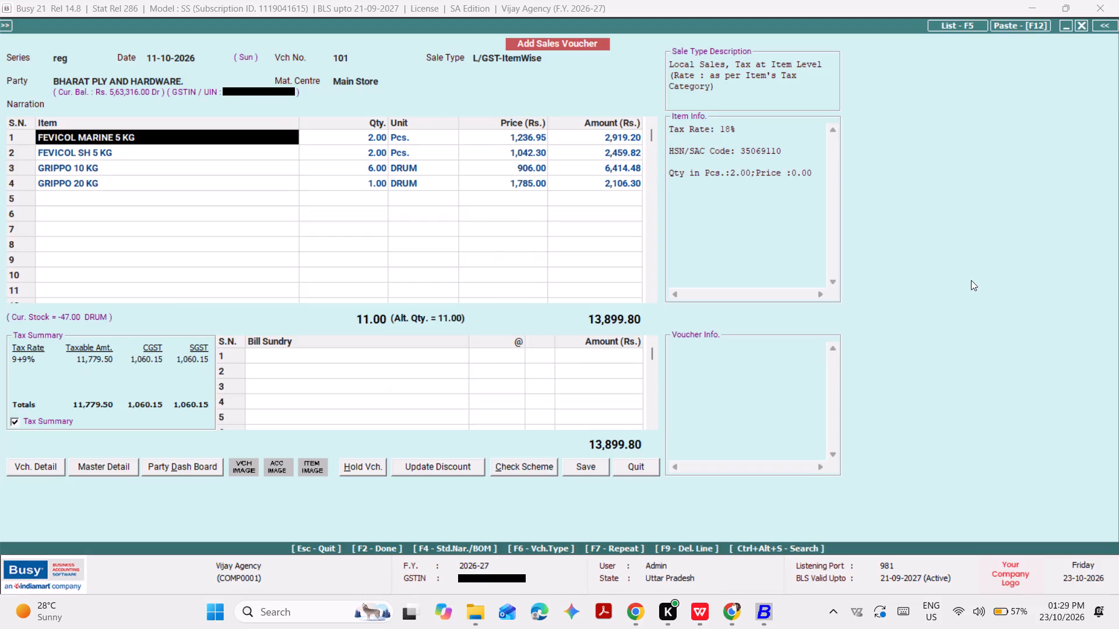
key(Right)
key(Right)
key(Right)
key(Right)
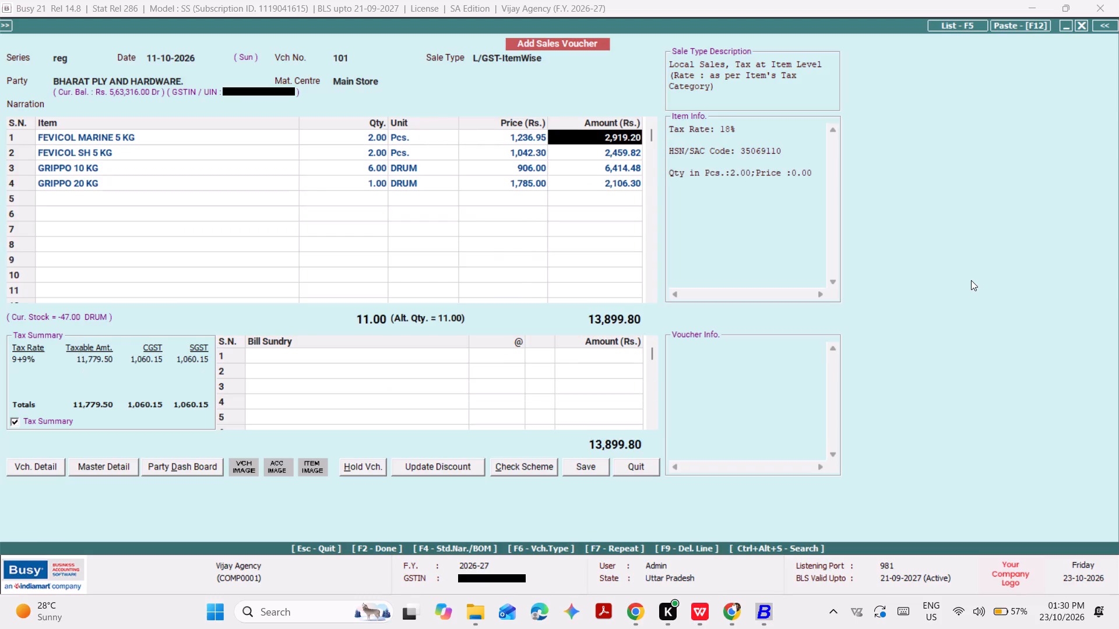
text(331)
text(89.24)
key(Return)
key(Return)
Set the FEVICOL SH 5 KG line amount to 5,121.84.
key(Right)
key(Right)
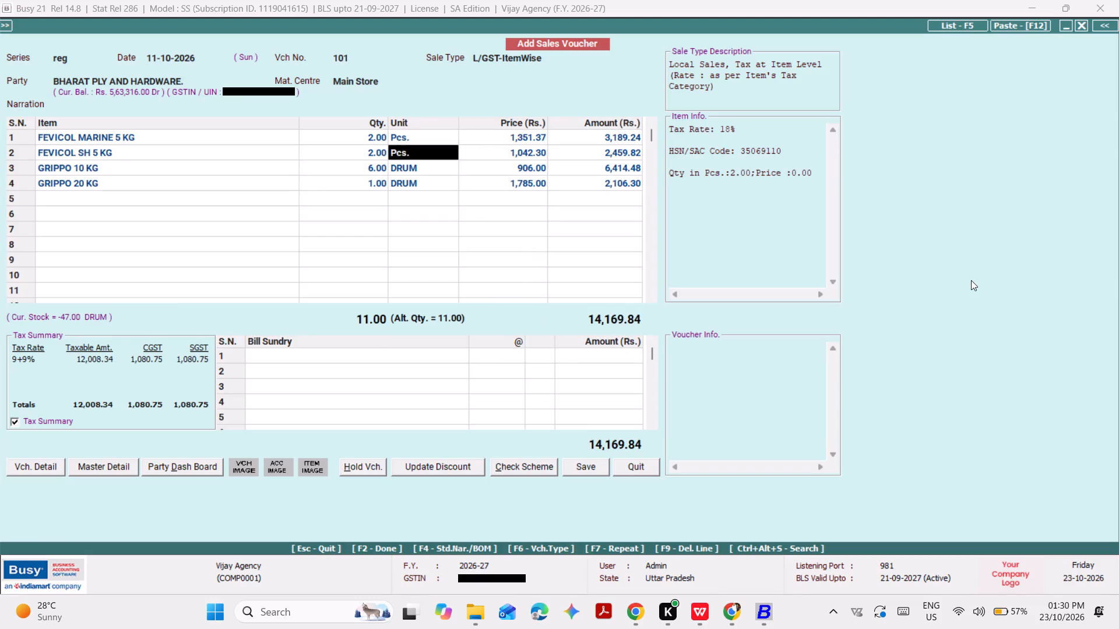
key(Right)
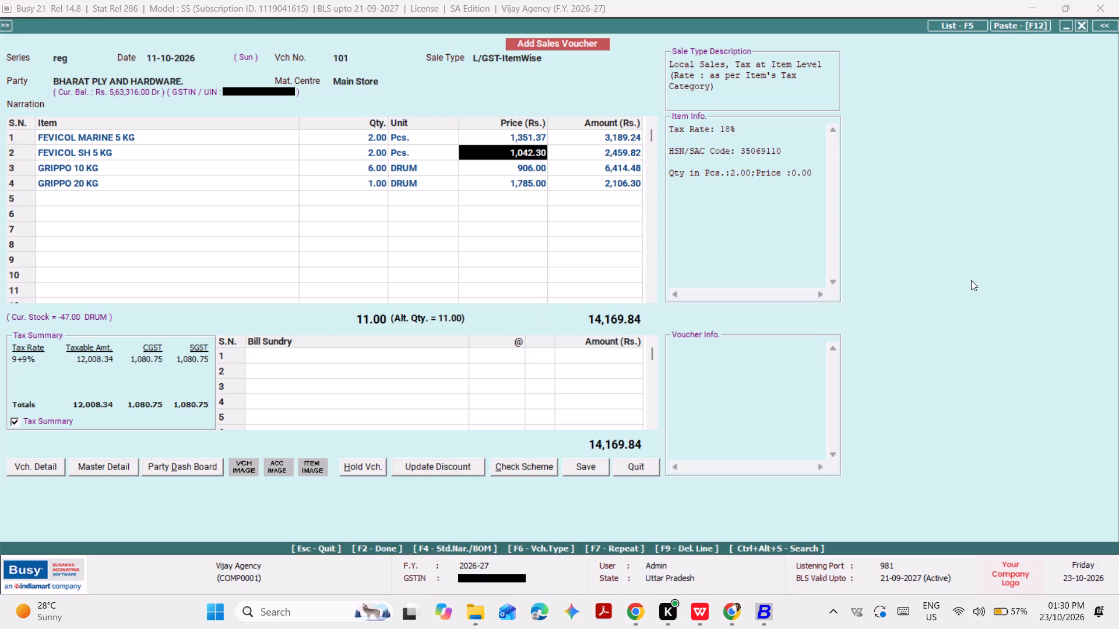
key(Right)
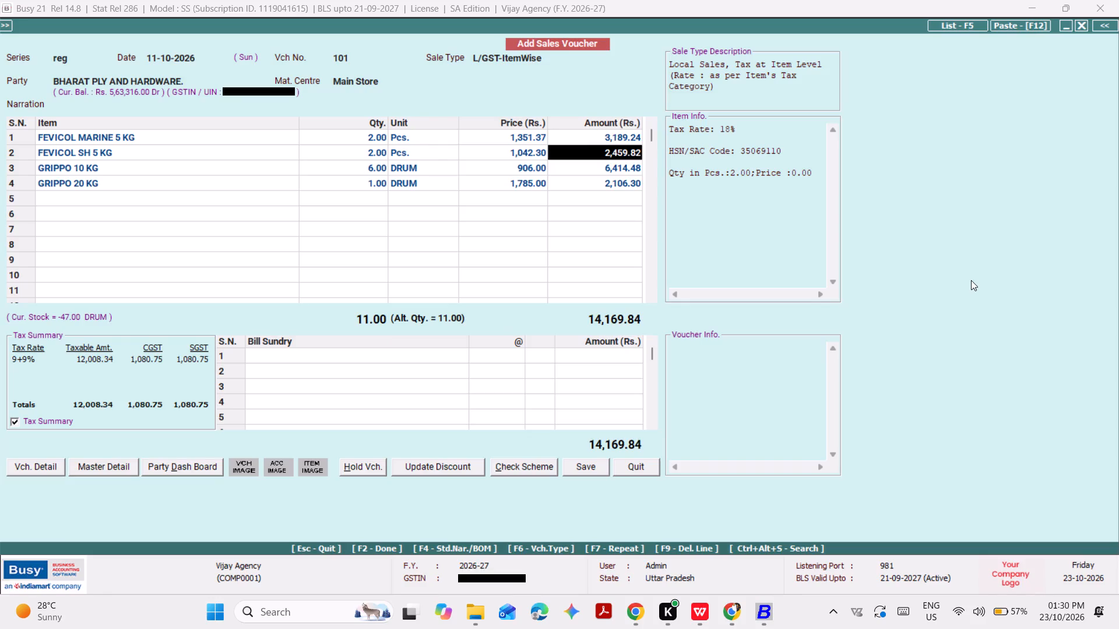
text(55121.84)
key(Return)
key(Return)
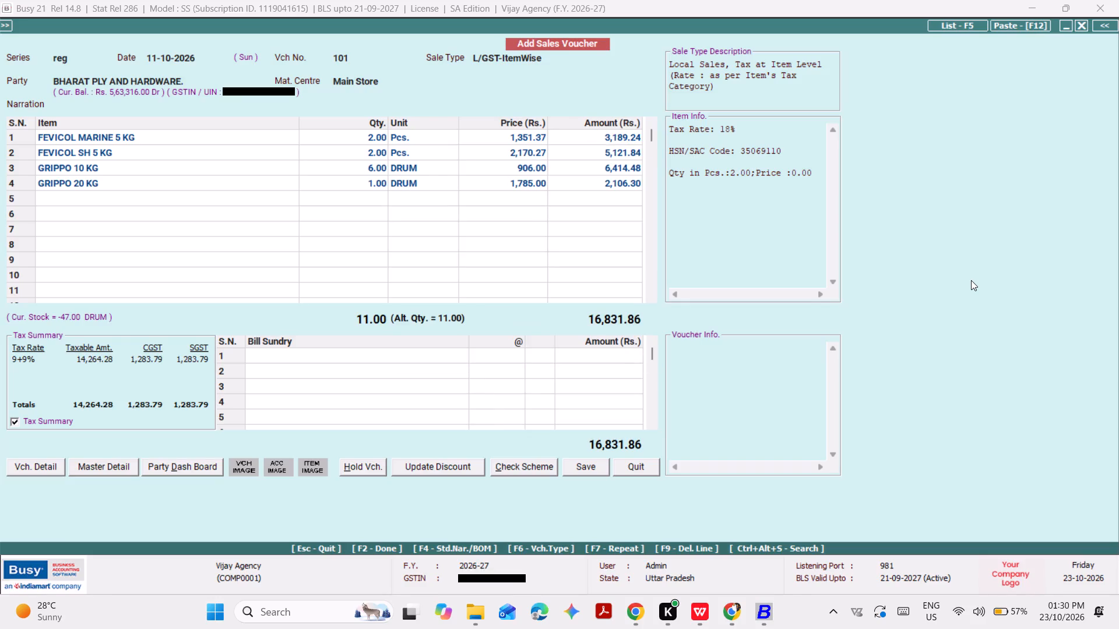
Set the GRIPPO 10 KG line amount to 6,329.90.
key(Right)
key(Right)
key(Right)
key(Right)
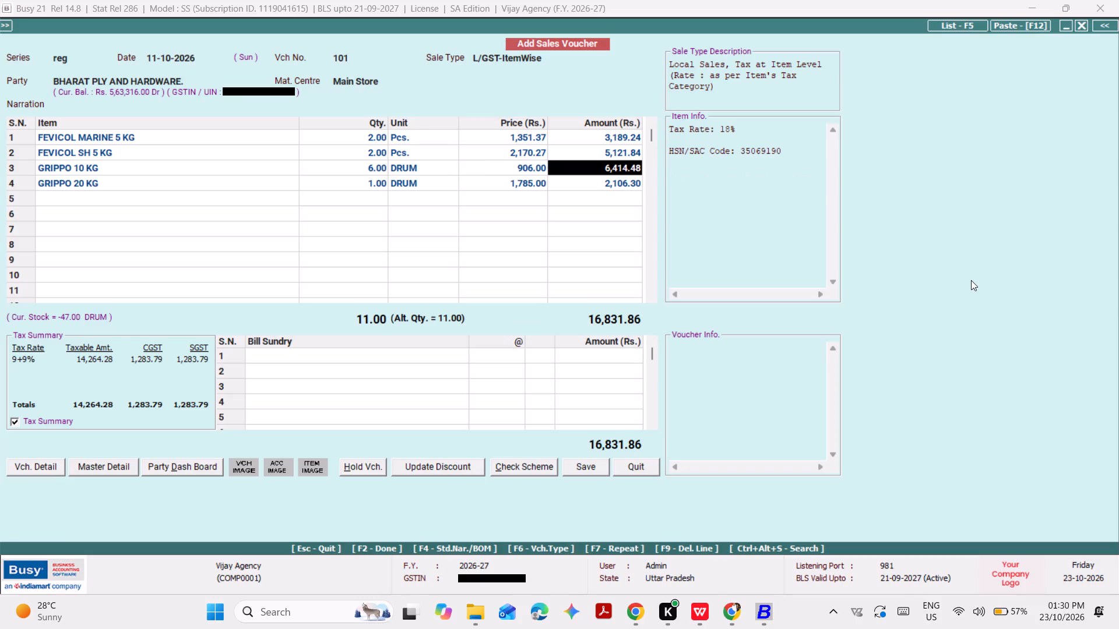
text(66329.90)
key(Return)
key(Return)
Set the GRIPPO 20 KG line amount to 2,109.97.
key(Right)
key(Right)
key(Right)
key(Right)
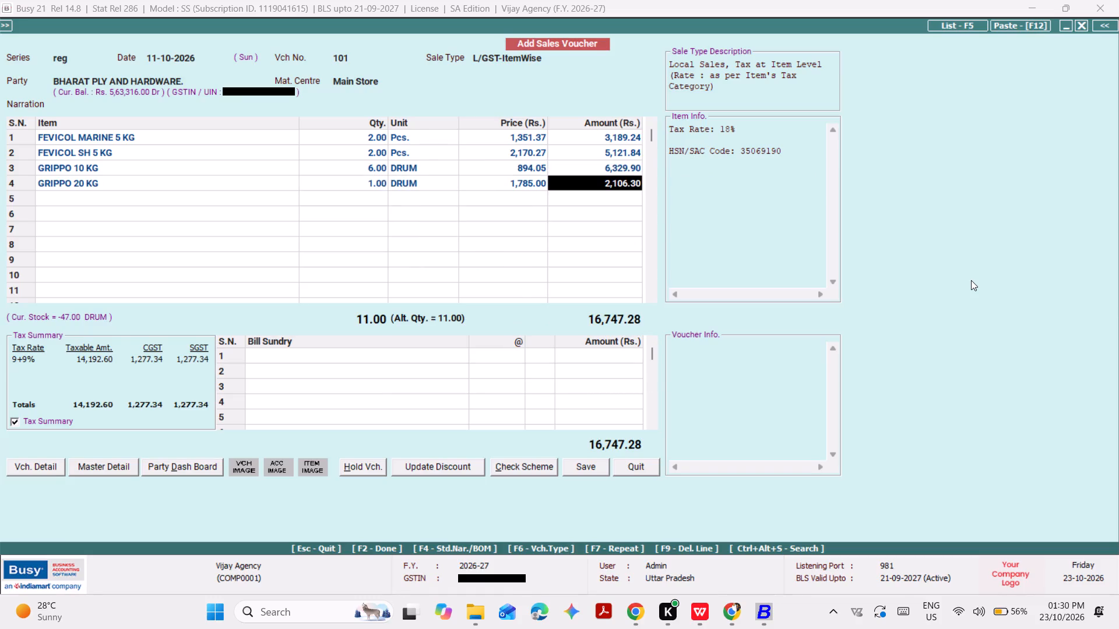
text(22109.97)
key(Return)
key(Return)
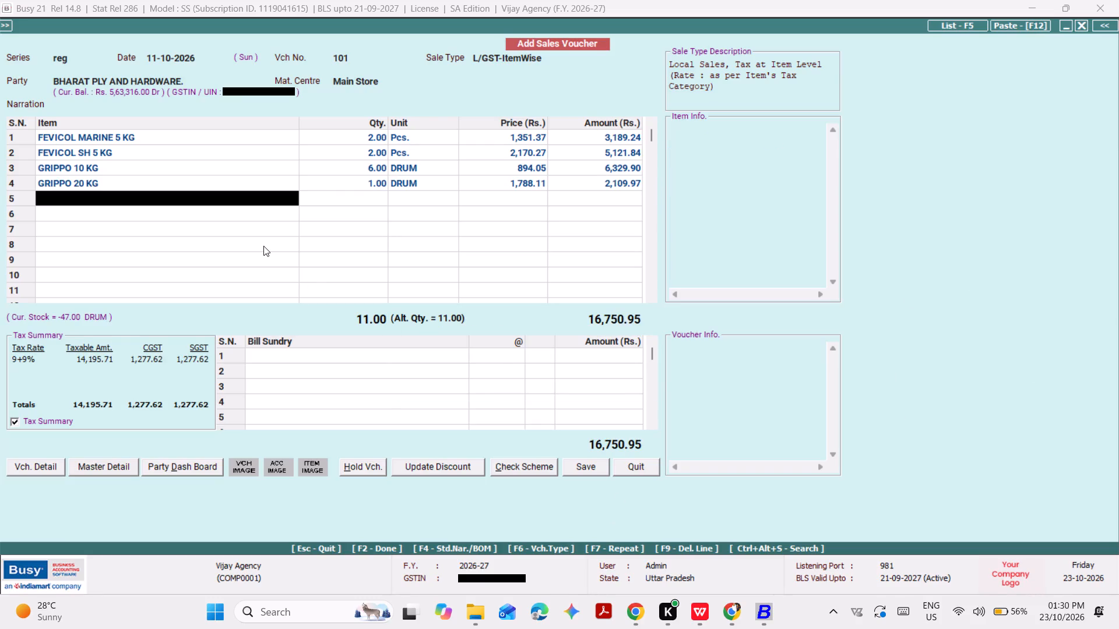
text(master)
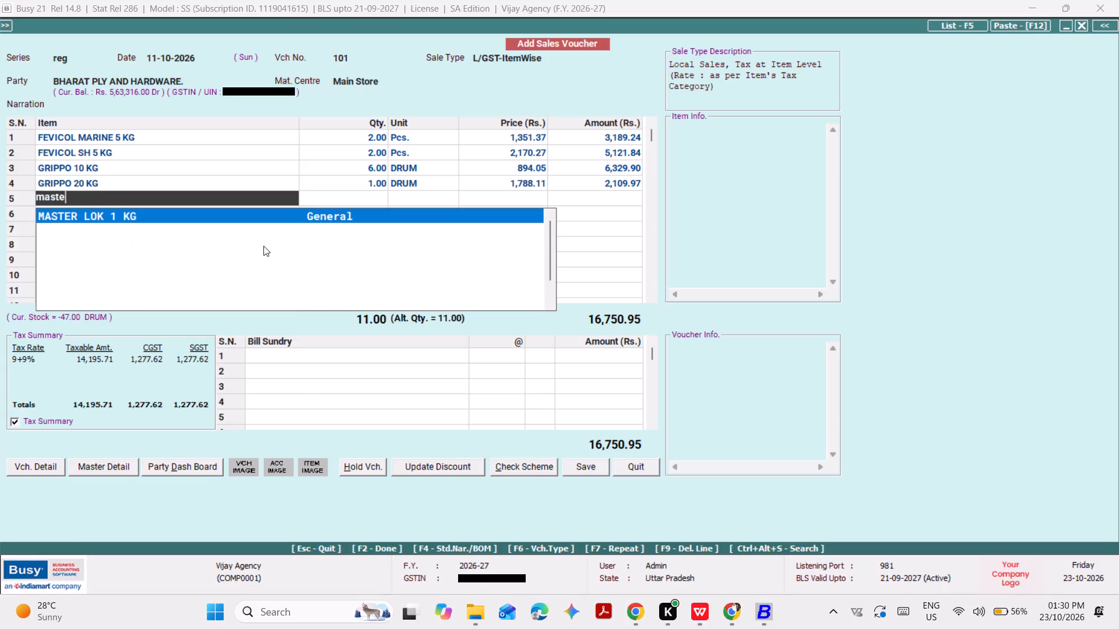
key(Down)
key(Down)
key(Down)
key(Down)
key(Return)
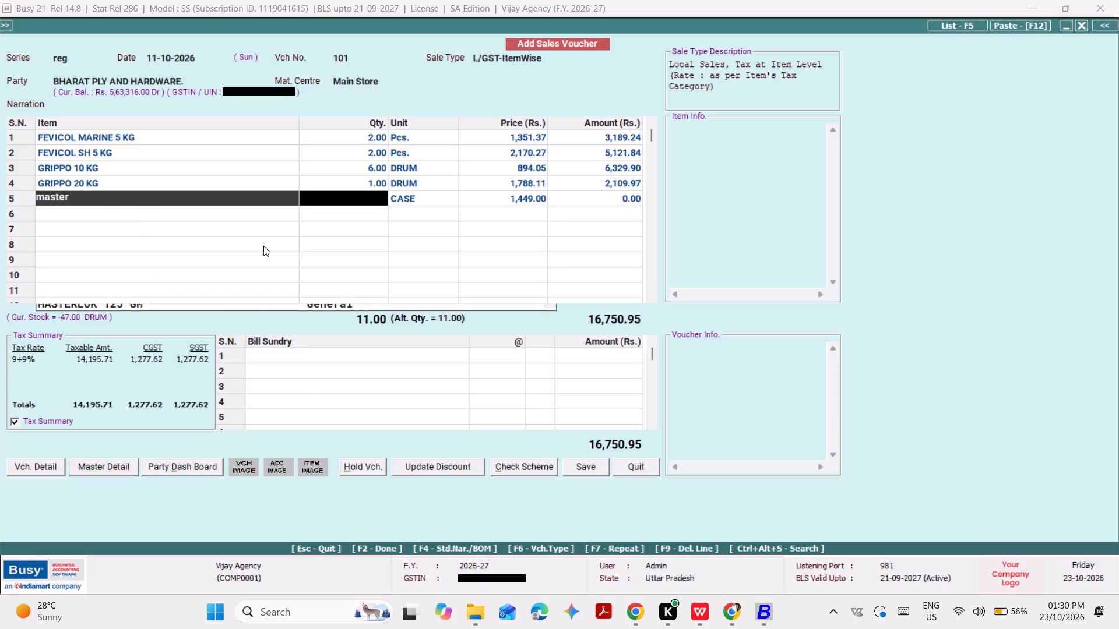
Choose MASTER LOK 5 KG as the item on line 5 of the sales voucher.
key(Left)
text(master)
key(space)
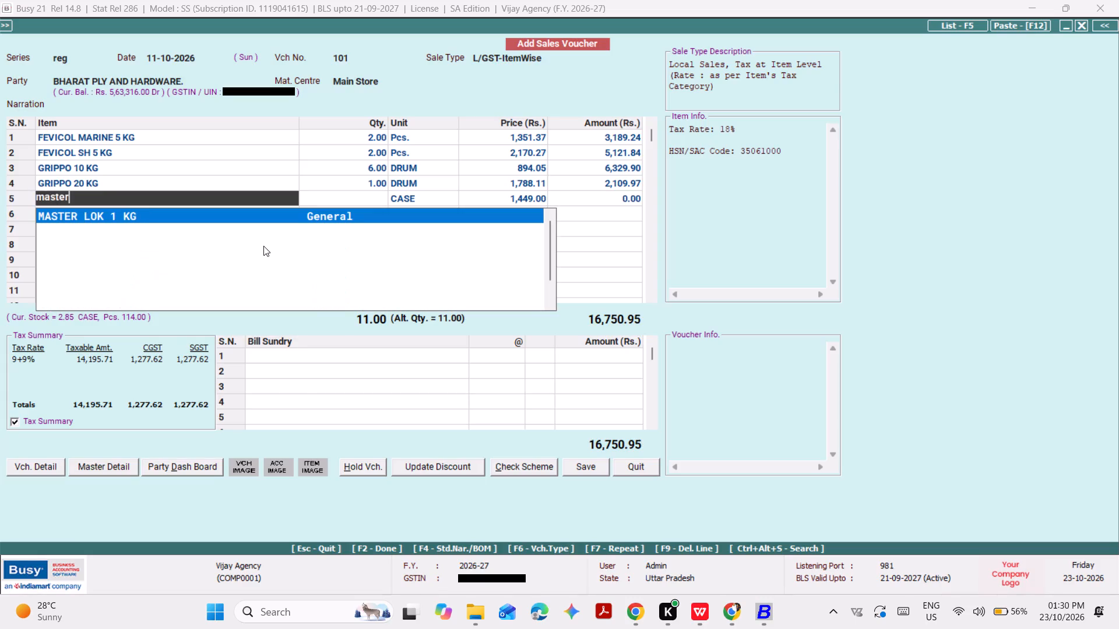
key(Down)
key(Down)
key(Down)
key(Down)
key(Down)
key(Return)
Complete the MASTER LOK 5 KG line with quantity 8 and unit Pcs., accepting the default price.
text(55)
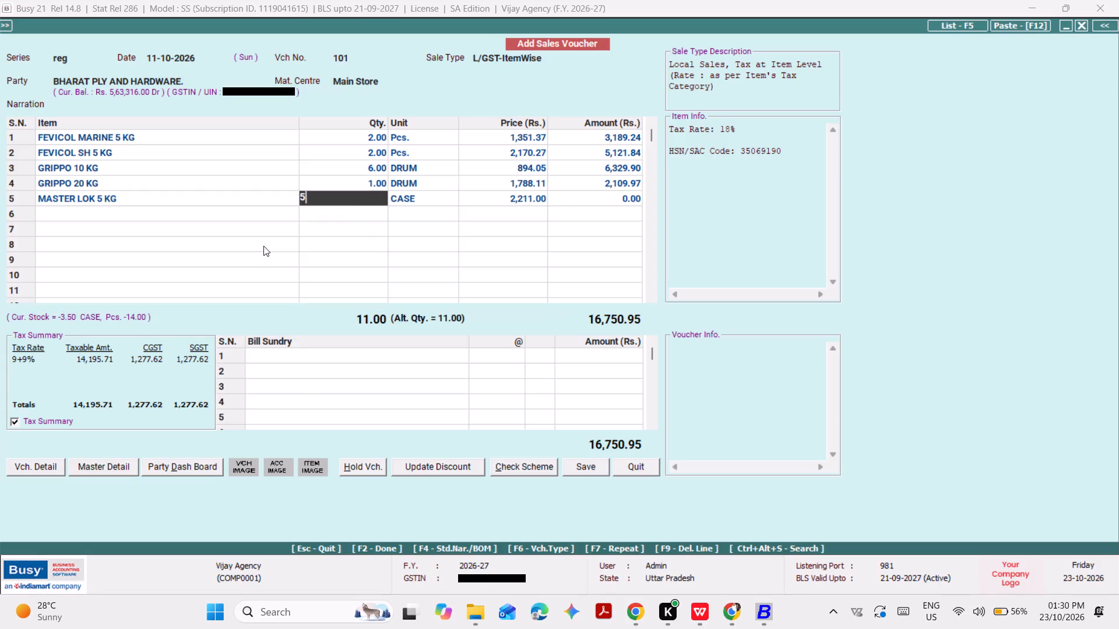
key(BackSpace)
key(8)
key(Return)
key(p)
key(p)
key(Down)
key(Return)
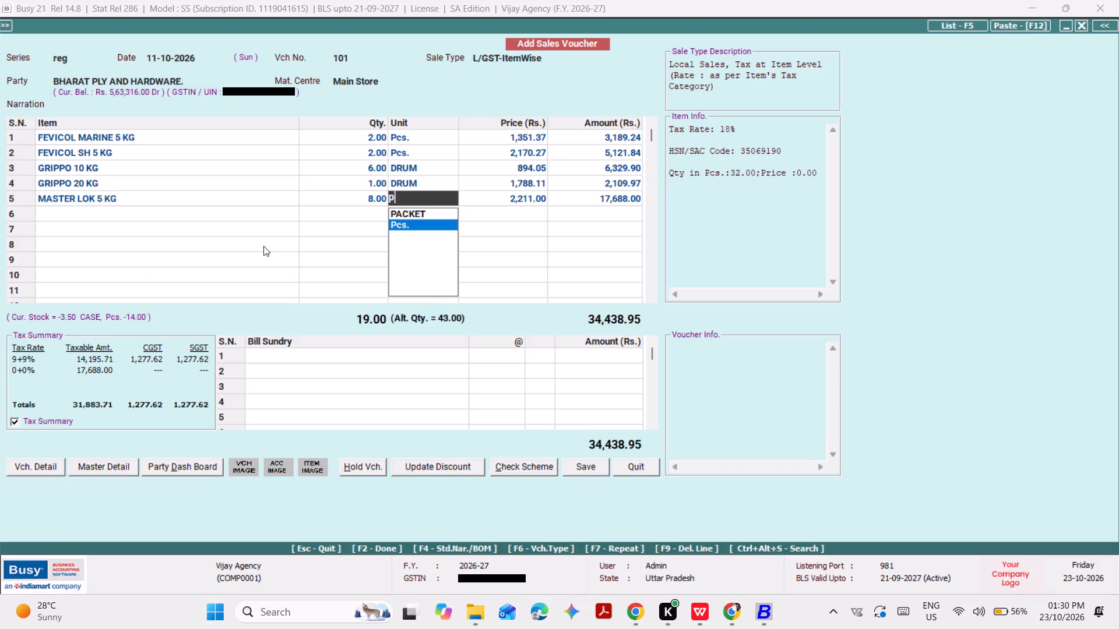
key(Return)
key(Tab)
key(Return)
key(Tab)
key(Return)
key(Return)
key(Return)
key(Return)
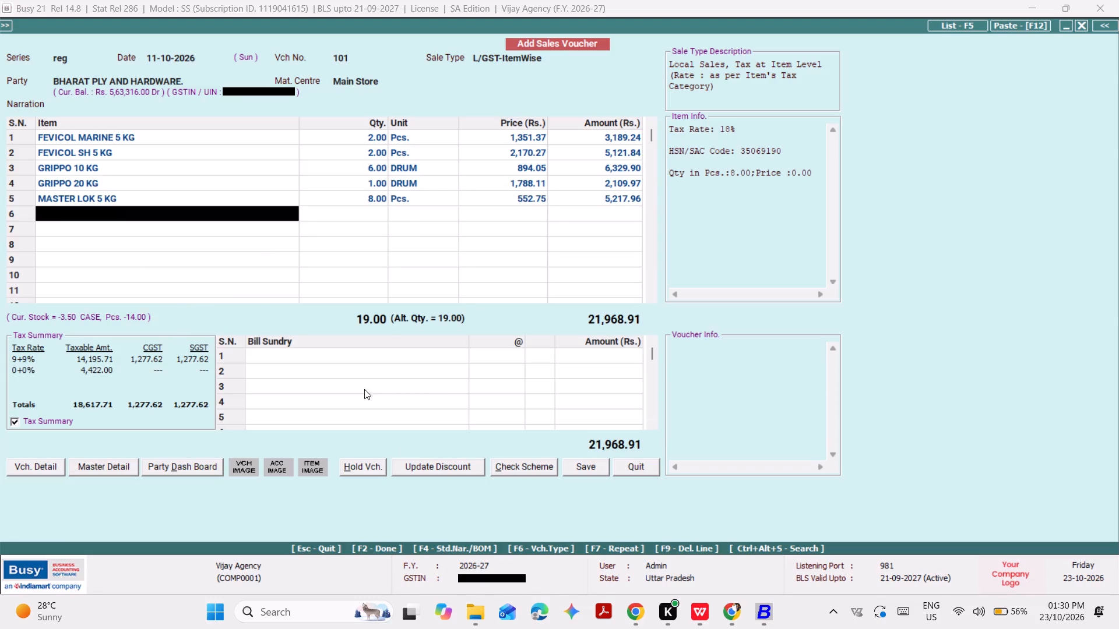
Switch to Chrome, find bill 450 of Sanjay Hardware Muratganj in the October sales list and examine its MASTERLOK 5 KG line.
click(718, 614)
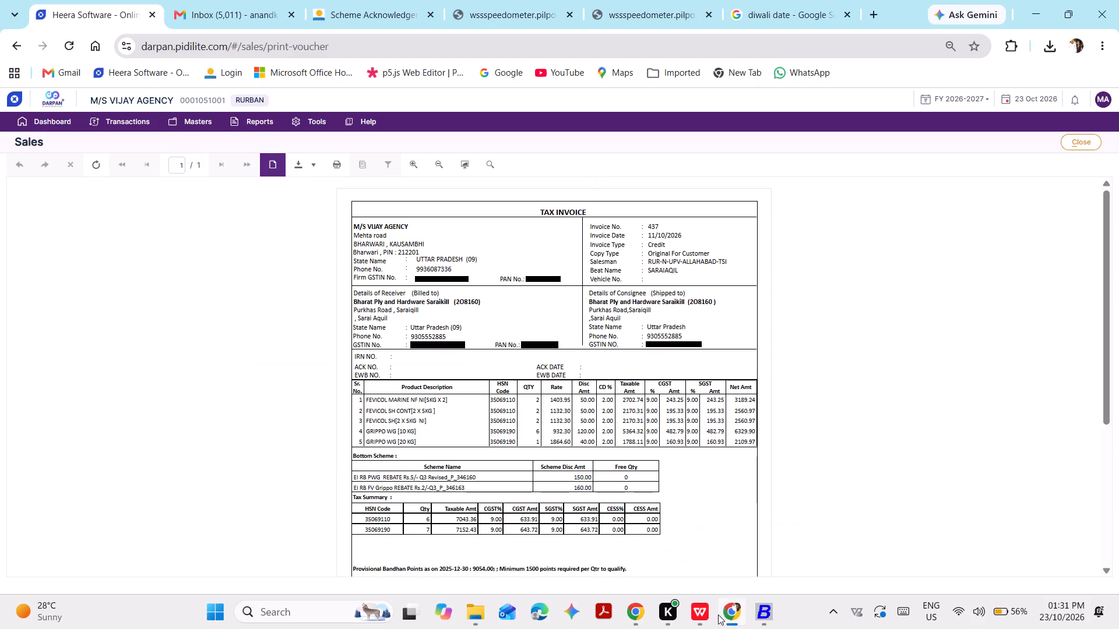
scroll(676, 460, right, 6)
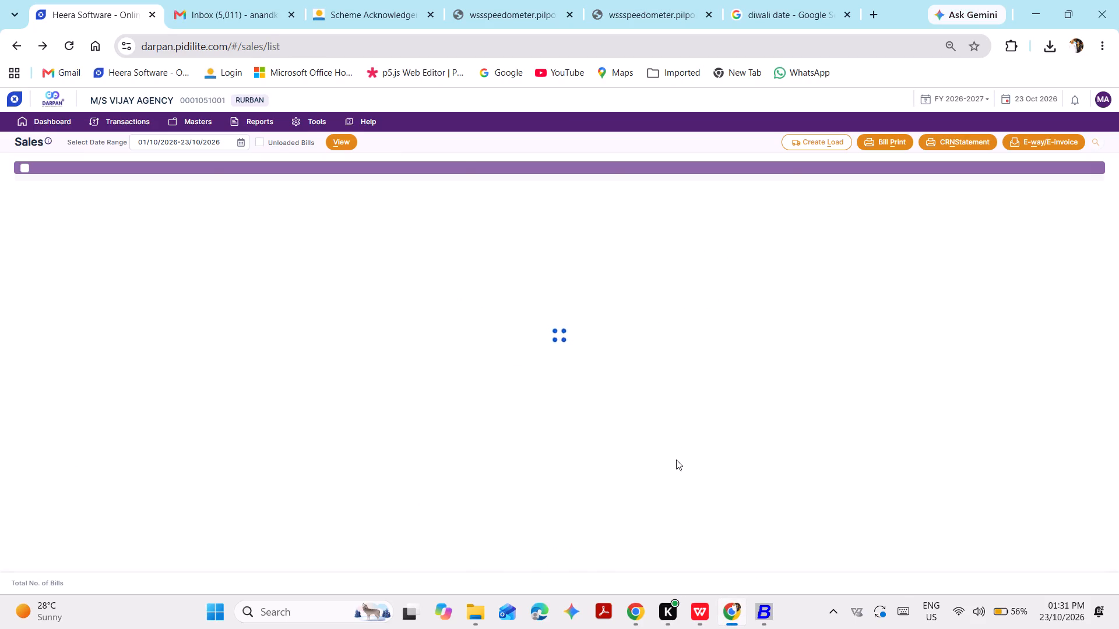
scroll(676, 460, down, 13)
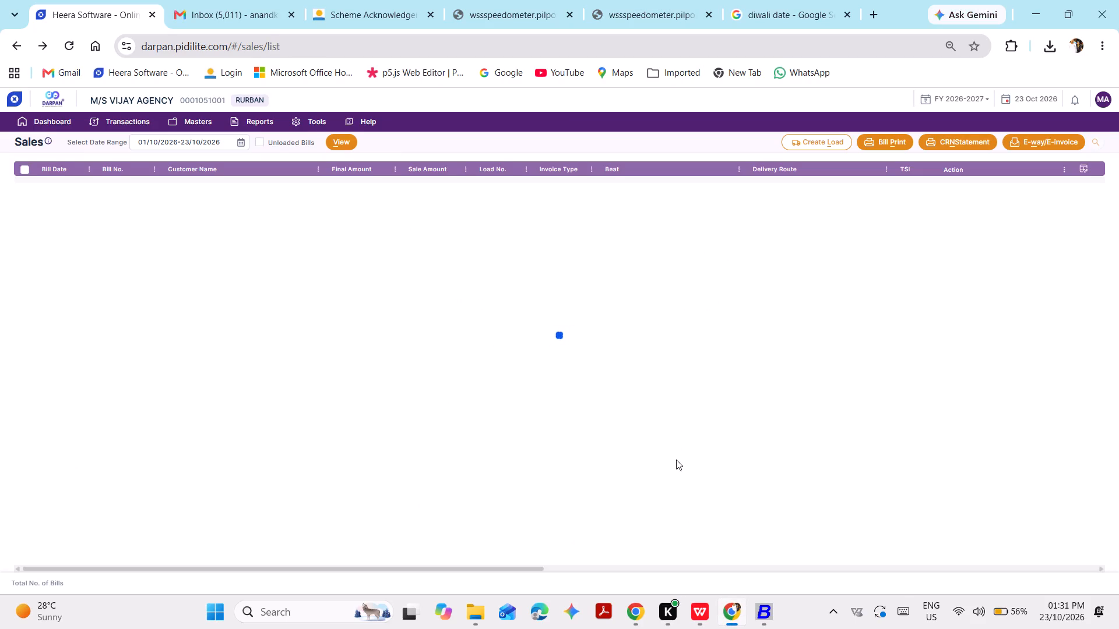
scroll(676, 460, down, 17)
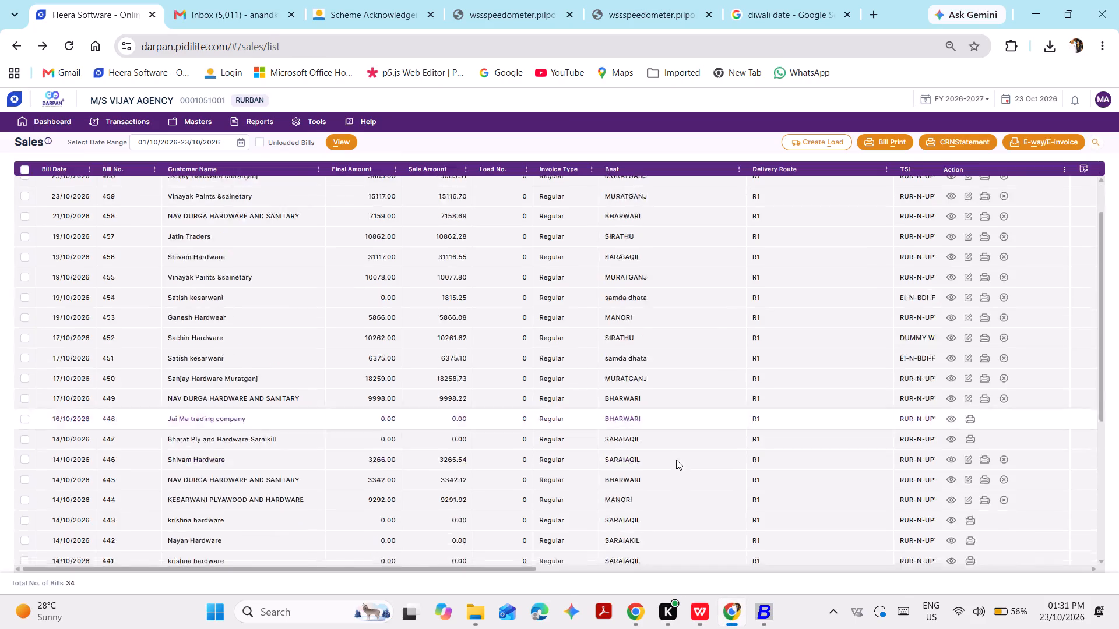
scroll(676, 460, down, 1)
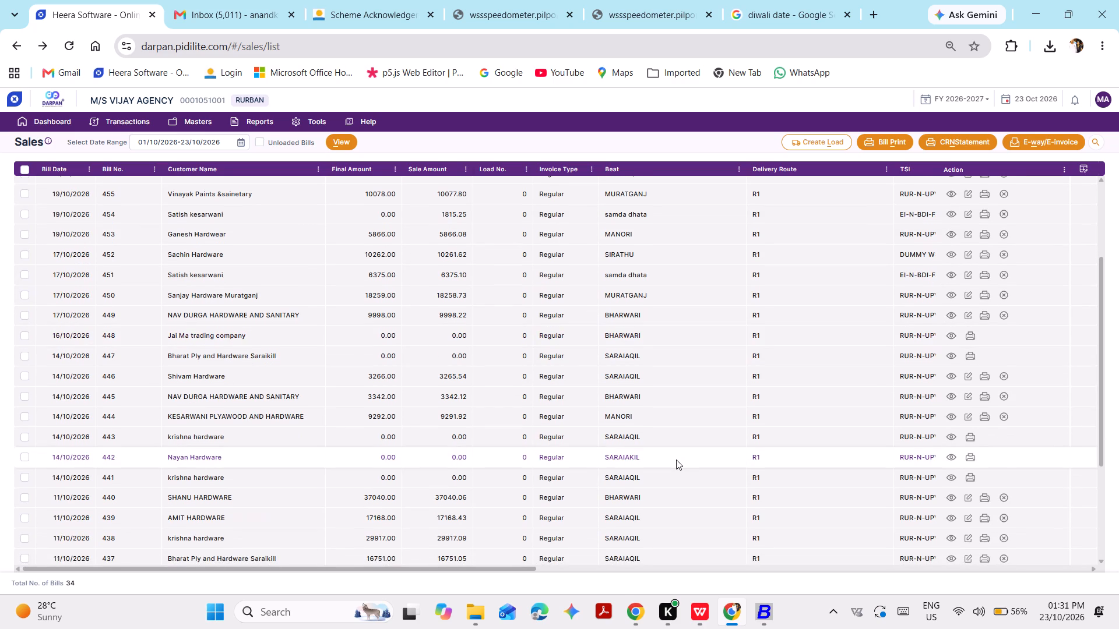
scroll(676, 460, down, 6)
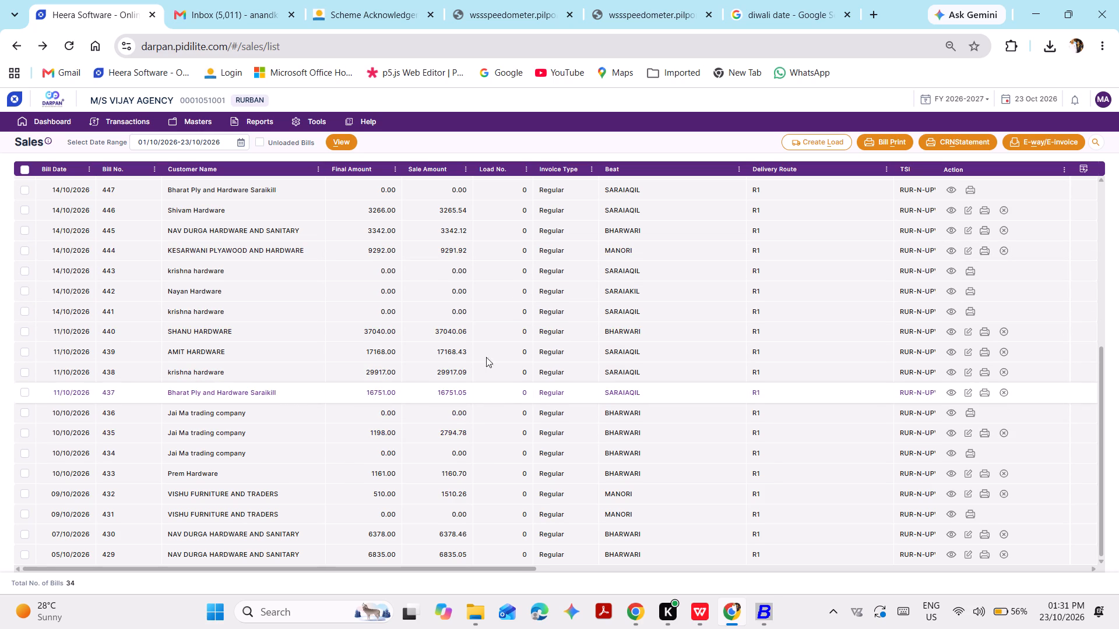
scroll(485, 332, up, 1)
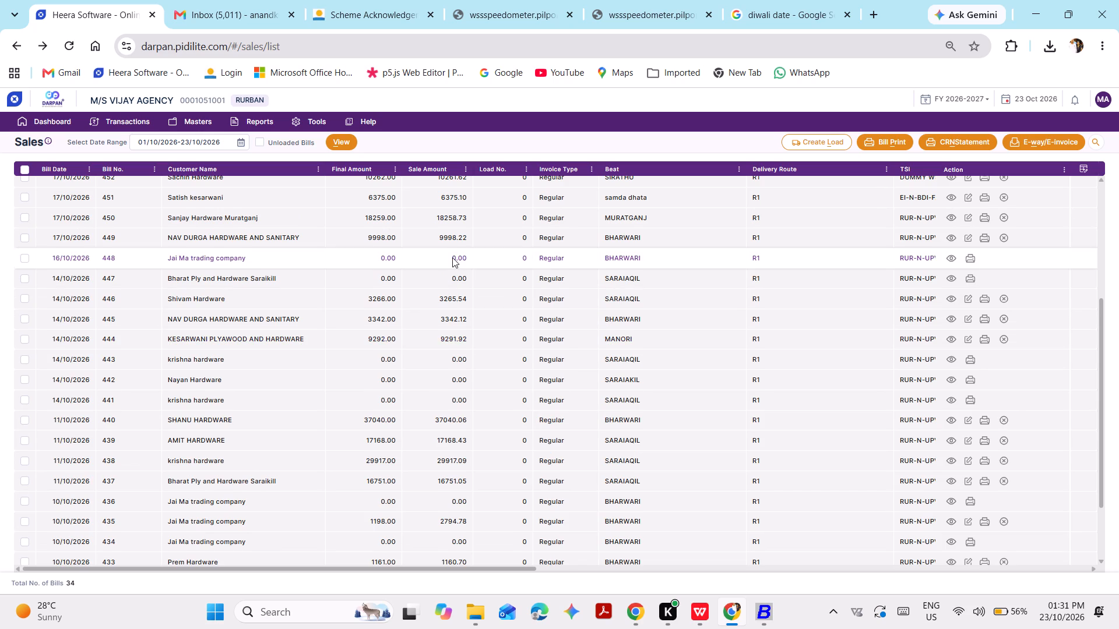
click(951, 218)
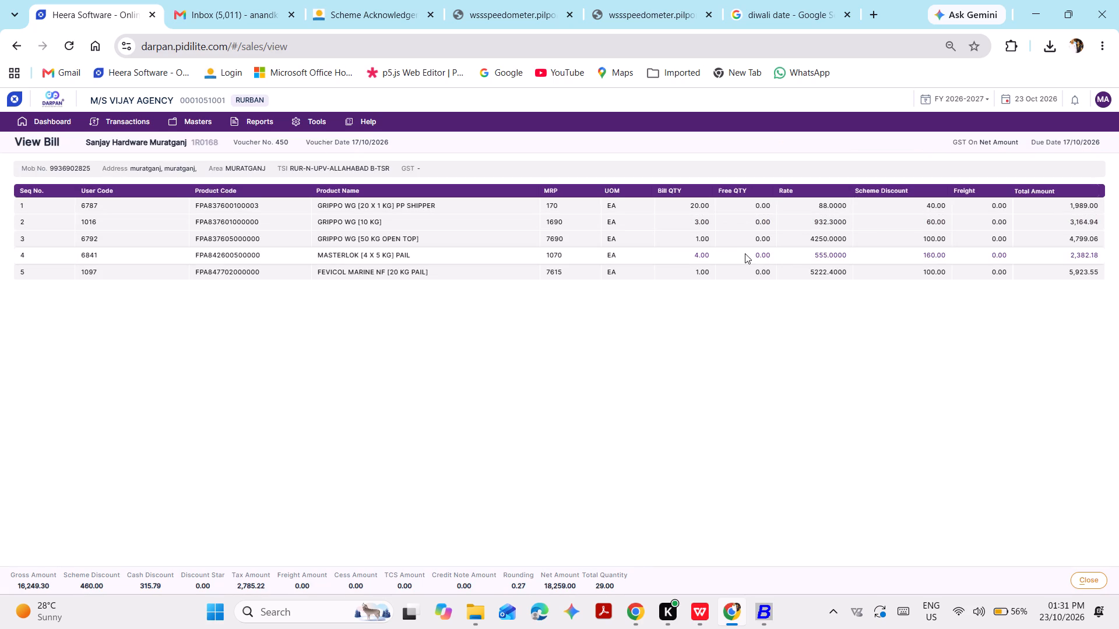
scroll(1006, 253, left, 1)
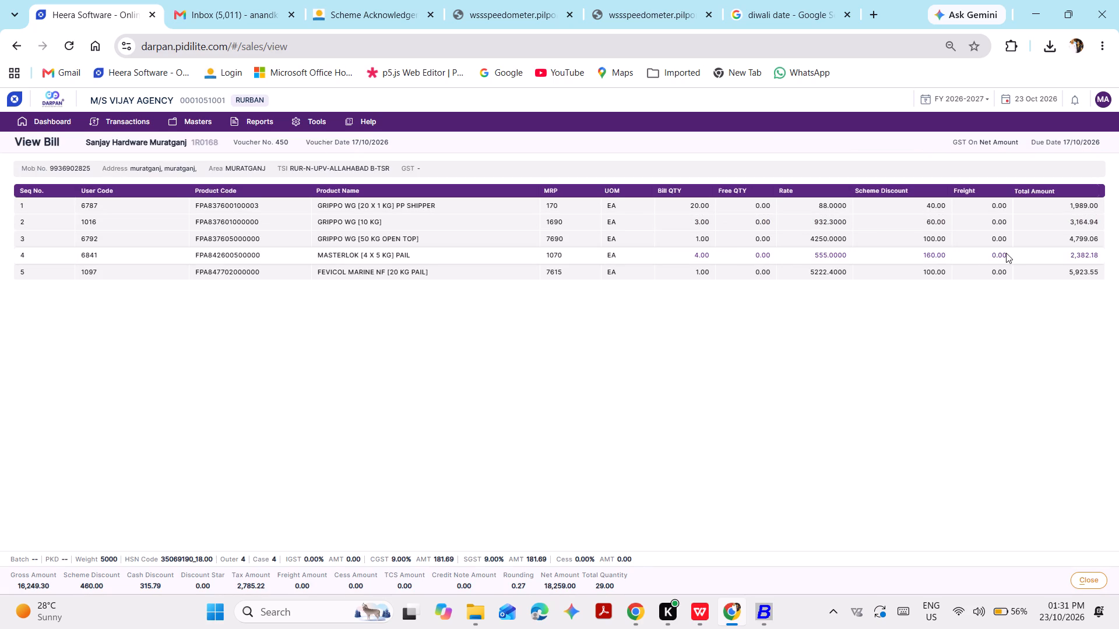
scroll(1006, 253, left, 1)
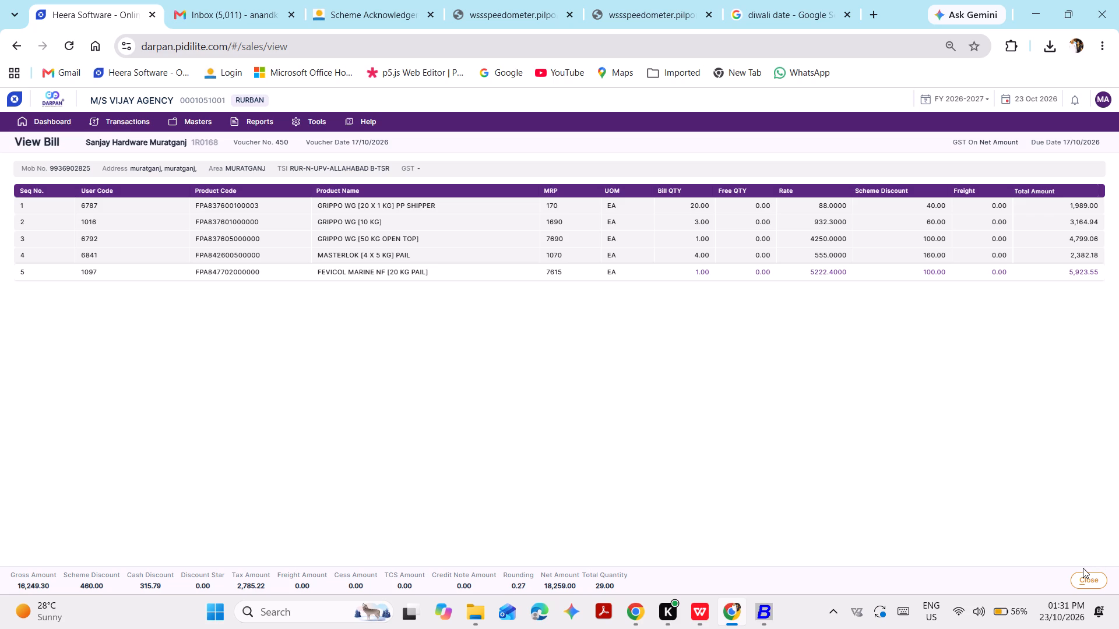
click(1088, 572)
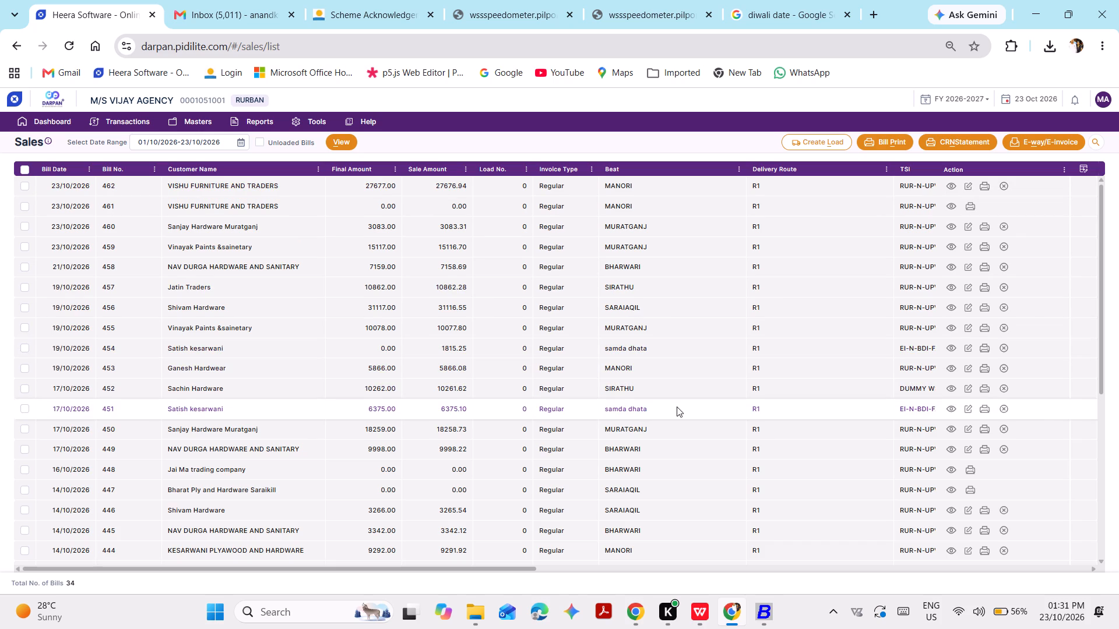
Open the printable tax invoice for bill 450, examine its line amounts, and close it.
click(988, 430)
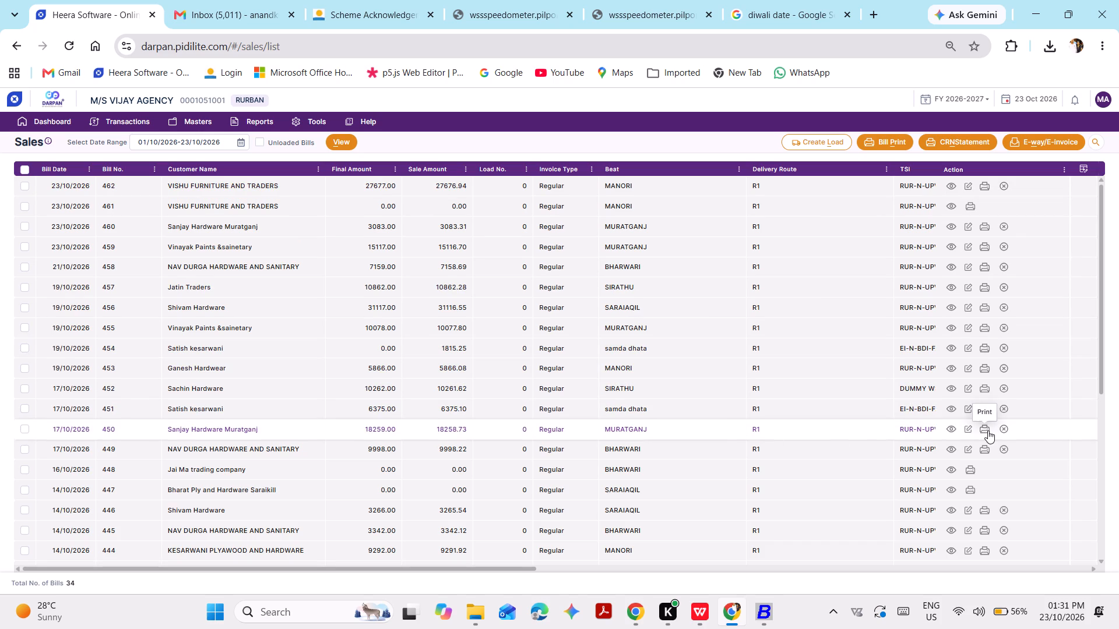
click(1040, 296)
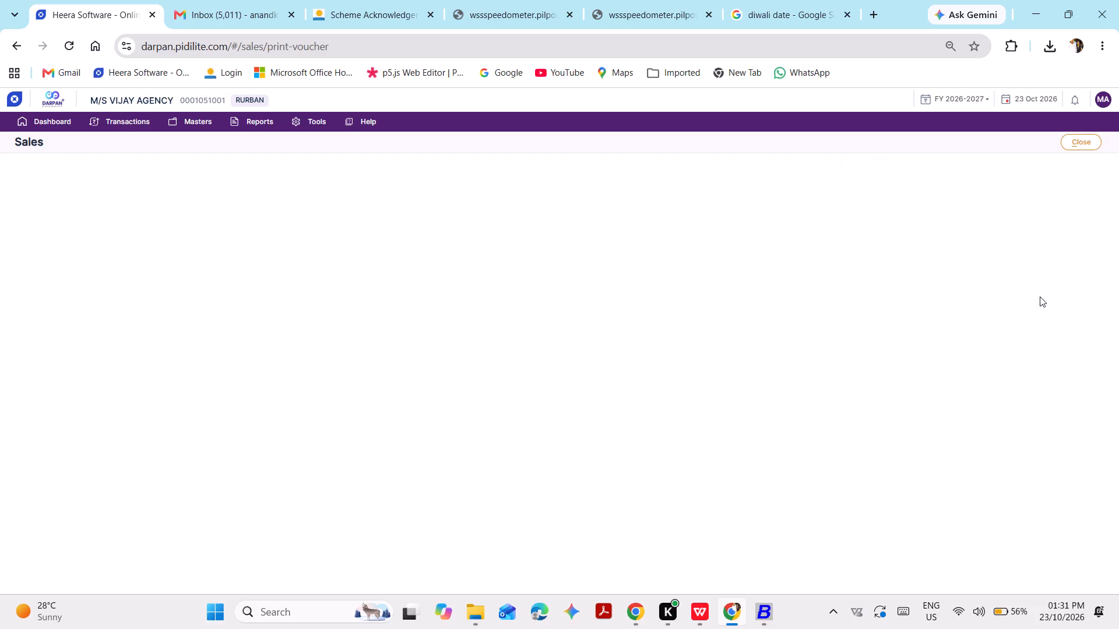
scroll(1040, 296, down, 1)
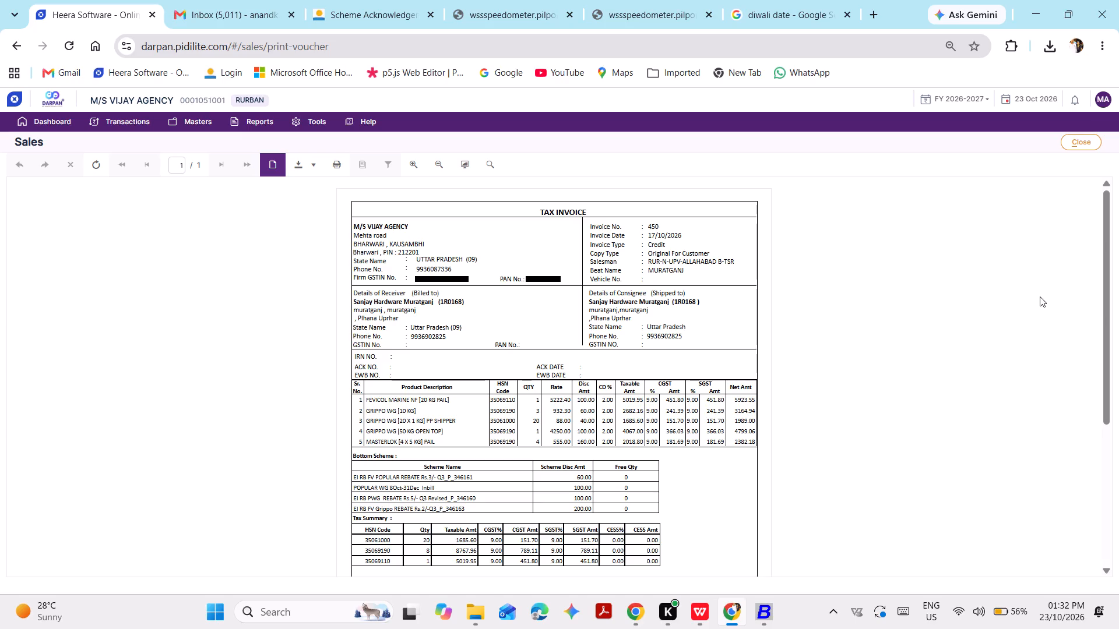
click(1090, 149)
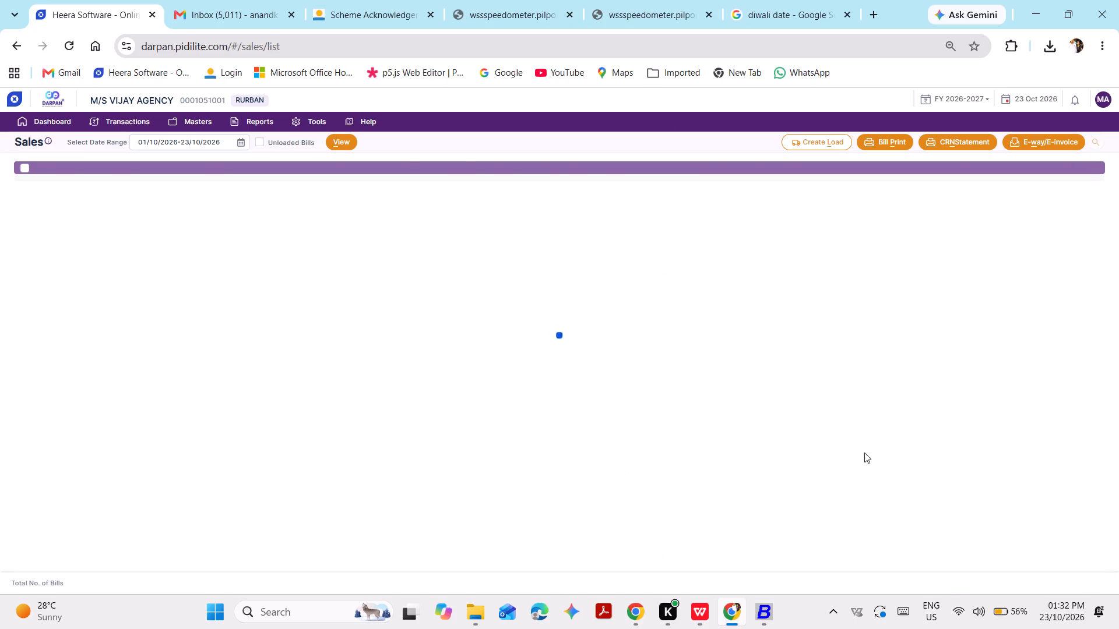
Set the MASTER LOK 5 KG line amount in Busy to 4,764.36, calculated as 2382.18 × 2 from bill 450's line total.
click(768, 618)
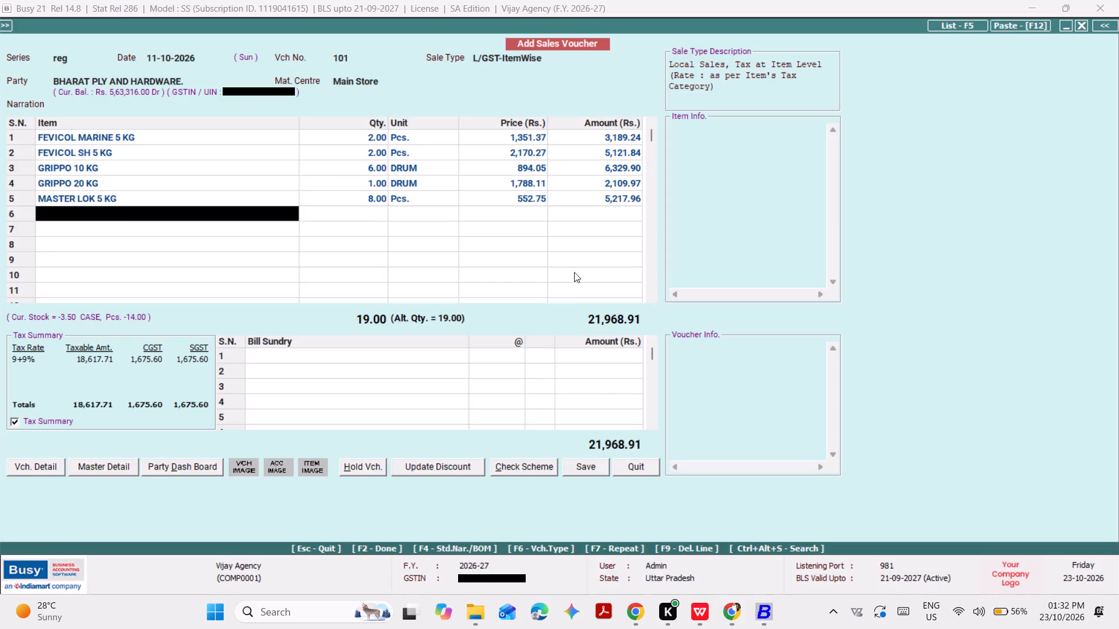
click(594, 203)
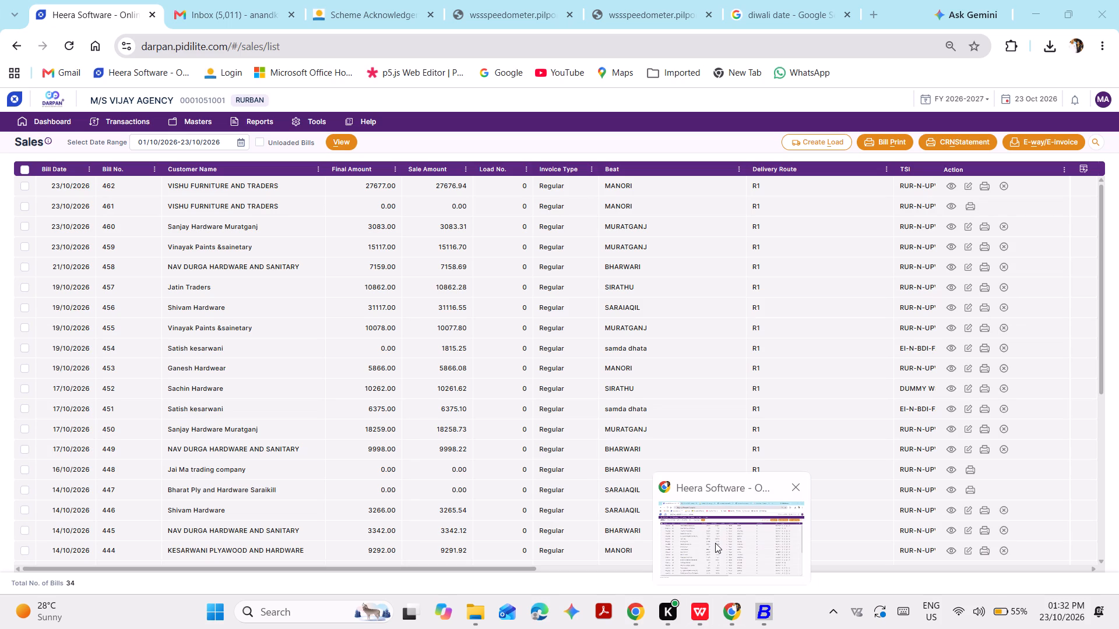
click(715, 543)
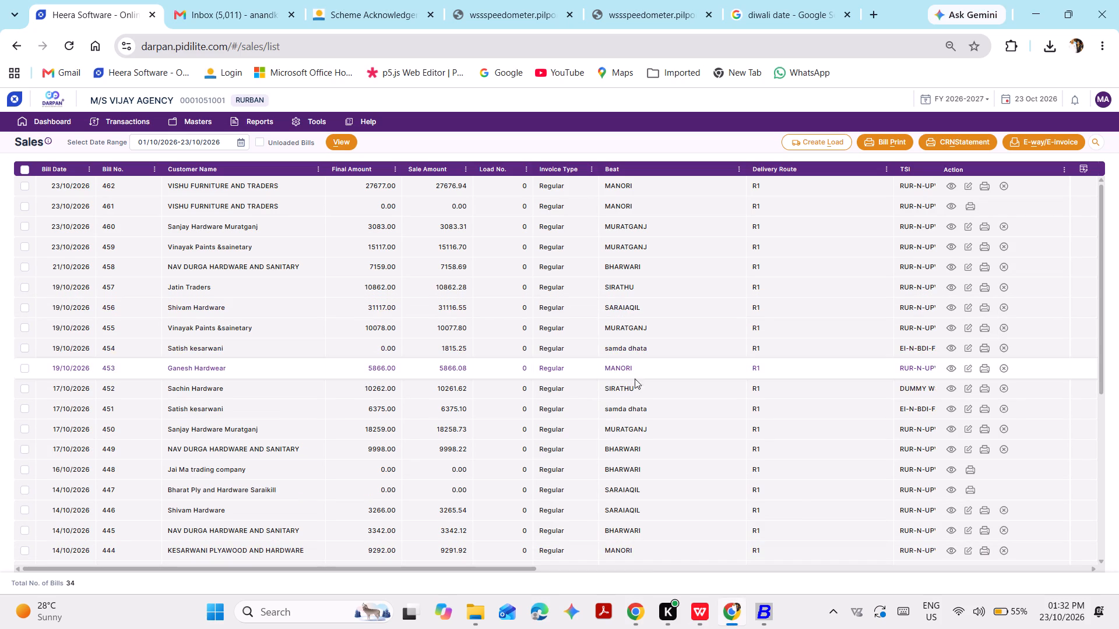
click(952, 434)
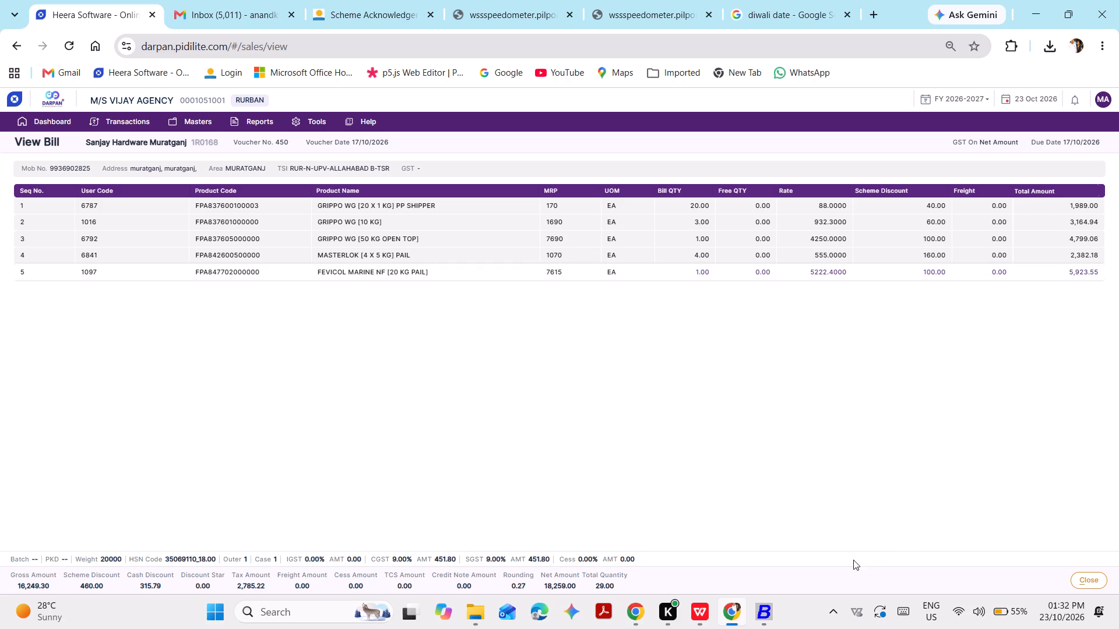
click(770, 613)
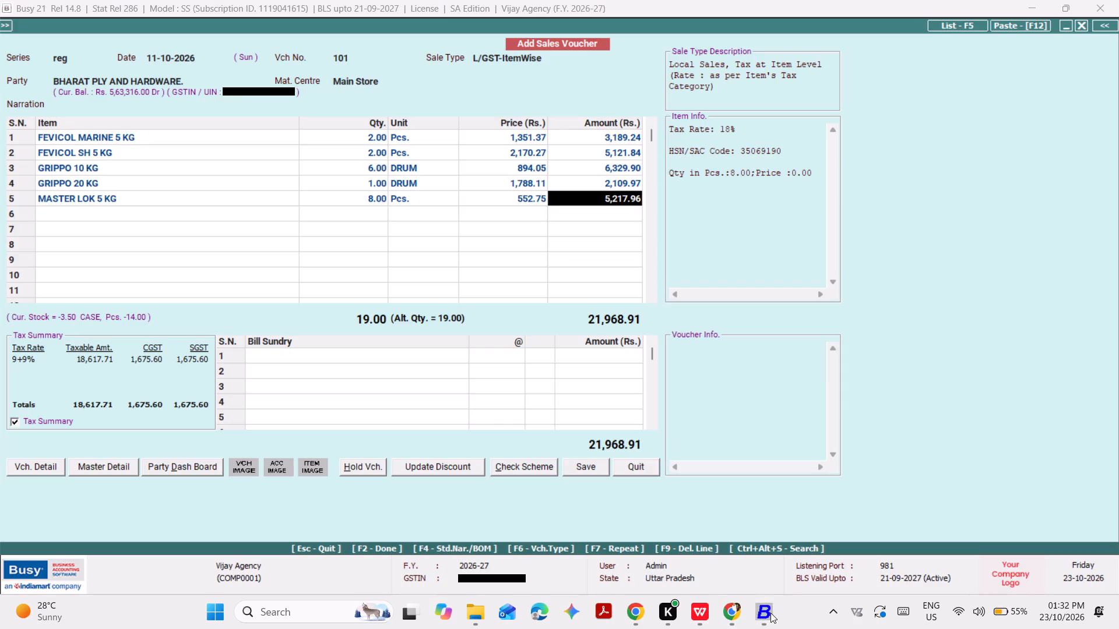
key(F10)
text(2382.18)
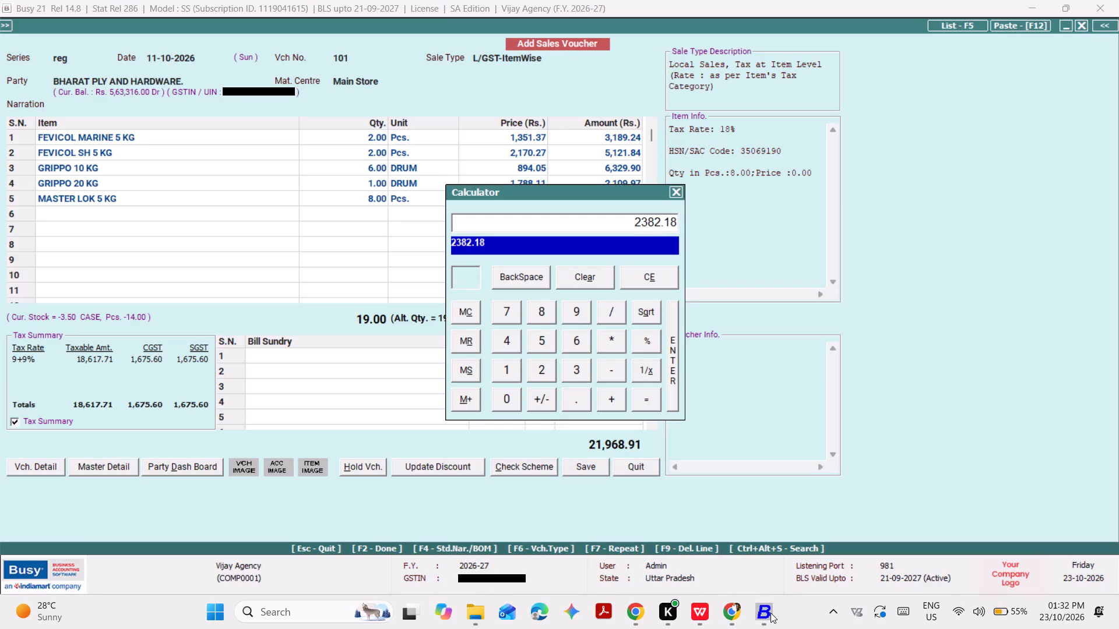
text(*2)
key(Return)
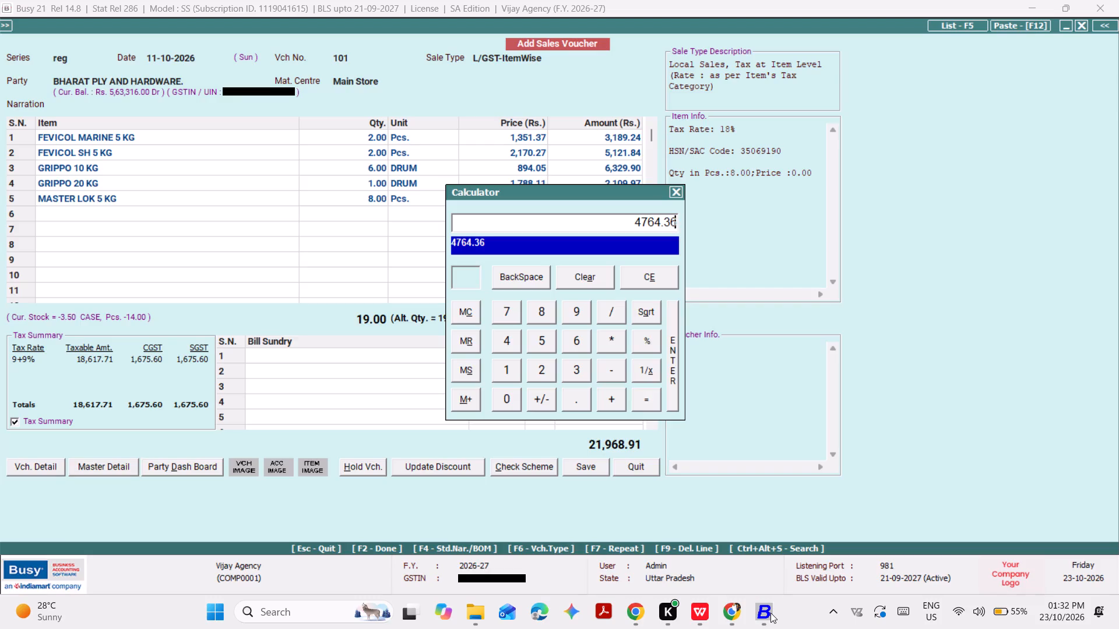
key(Return)
key(Return)
key(Return)
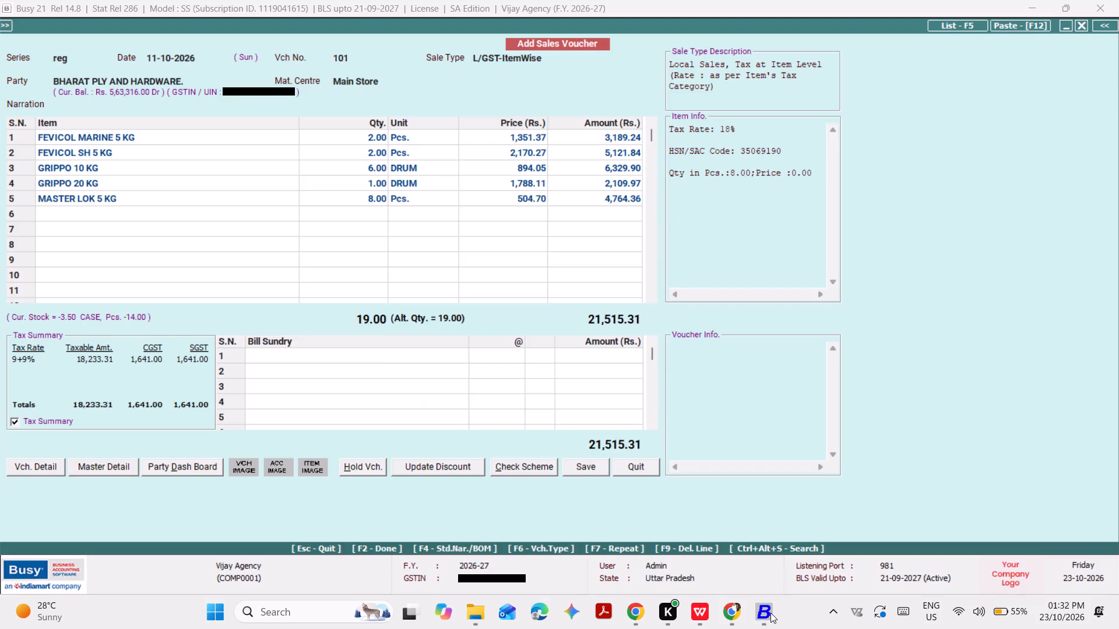
Save the BHARAT PLY AND HARDWARE sales voucher with new bill reference 101 and transport Self.
click(585, 462)
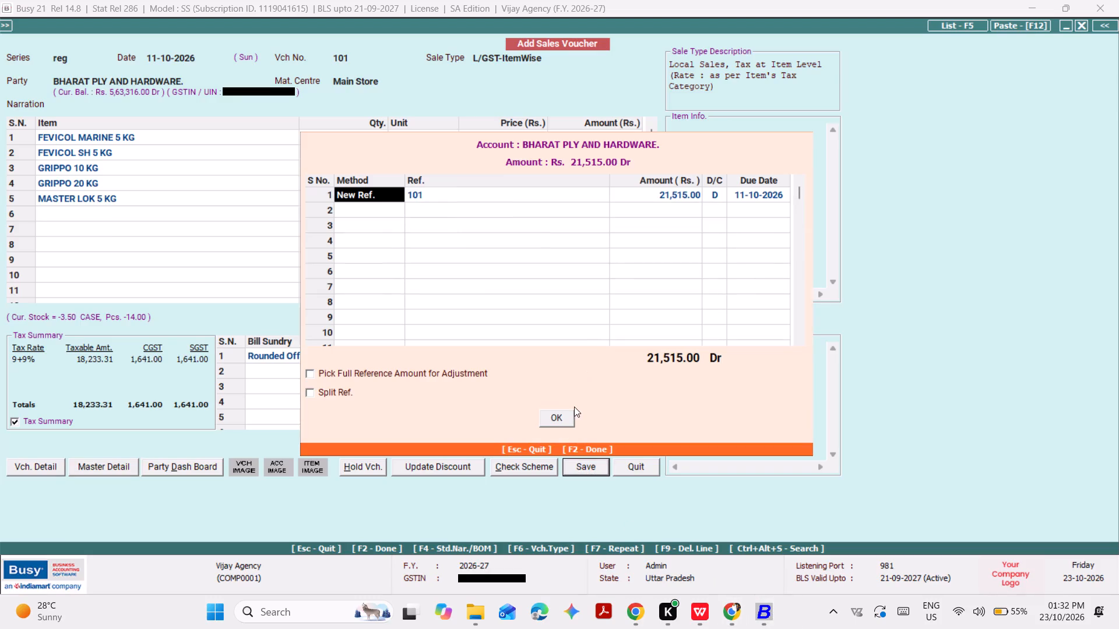
click(558, 419)
key(Return)
key(Tab)
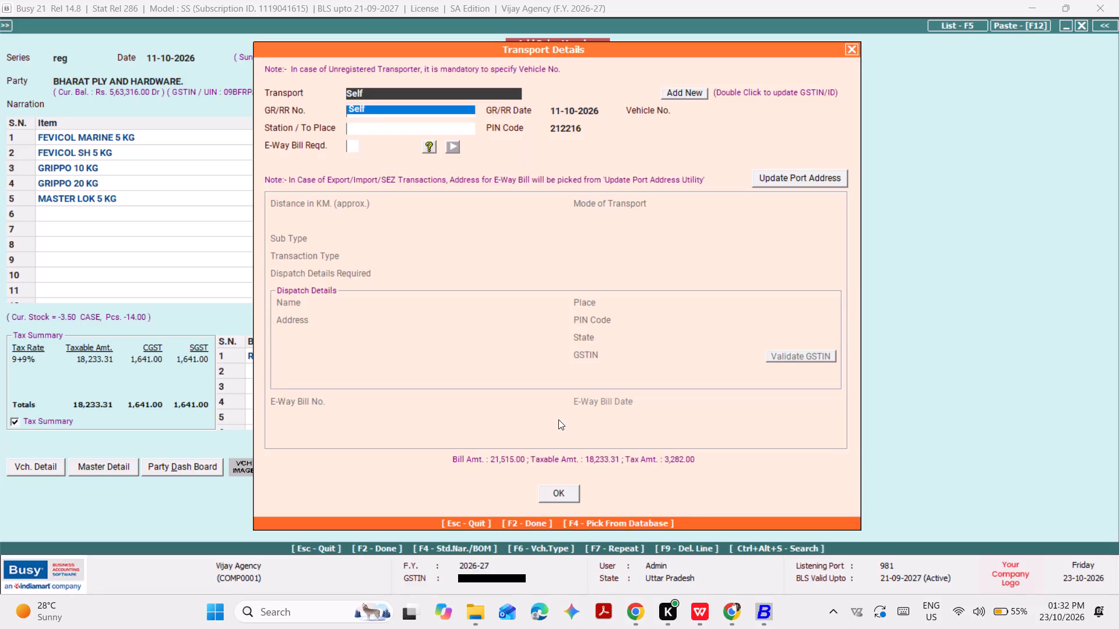
key(F2)
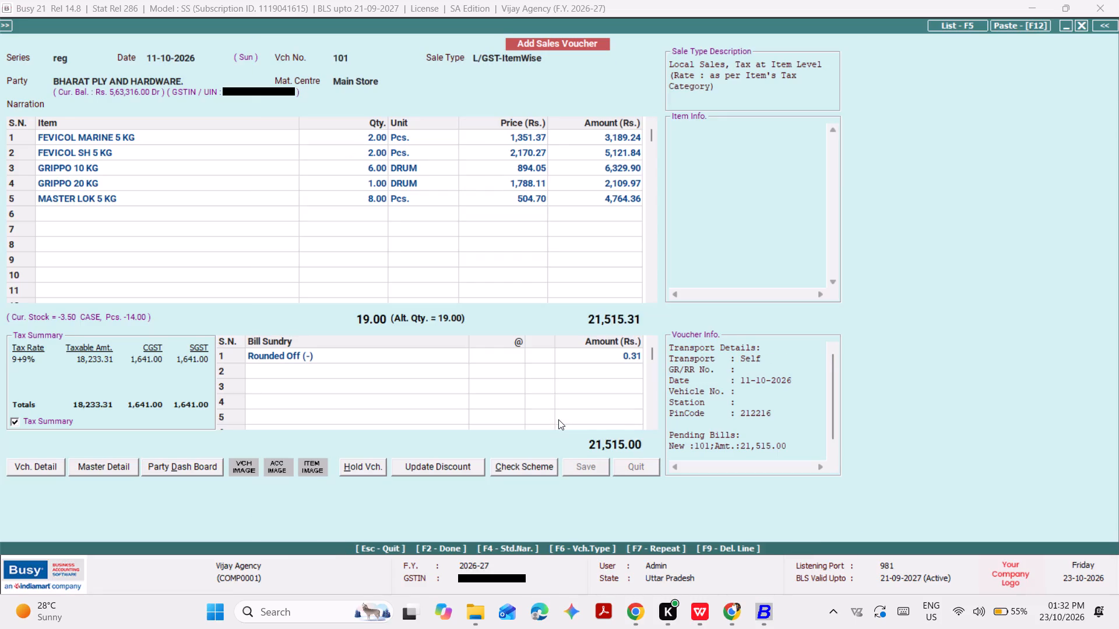
Print the Bharat Ply invoice in STANDARD format to a PDF named BHARAT PLY AND HARDWARE 11.10.2026 in the October 2026 folder.
key(F2)
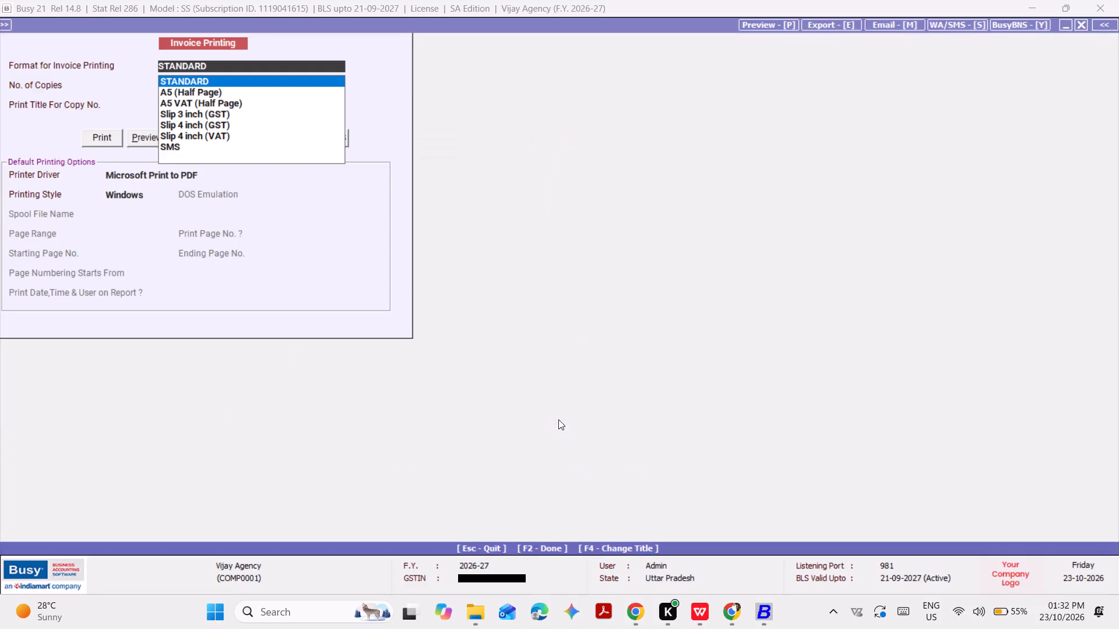
key(F2)
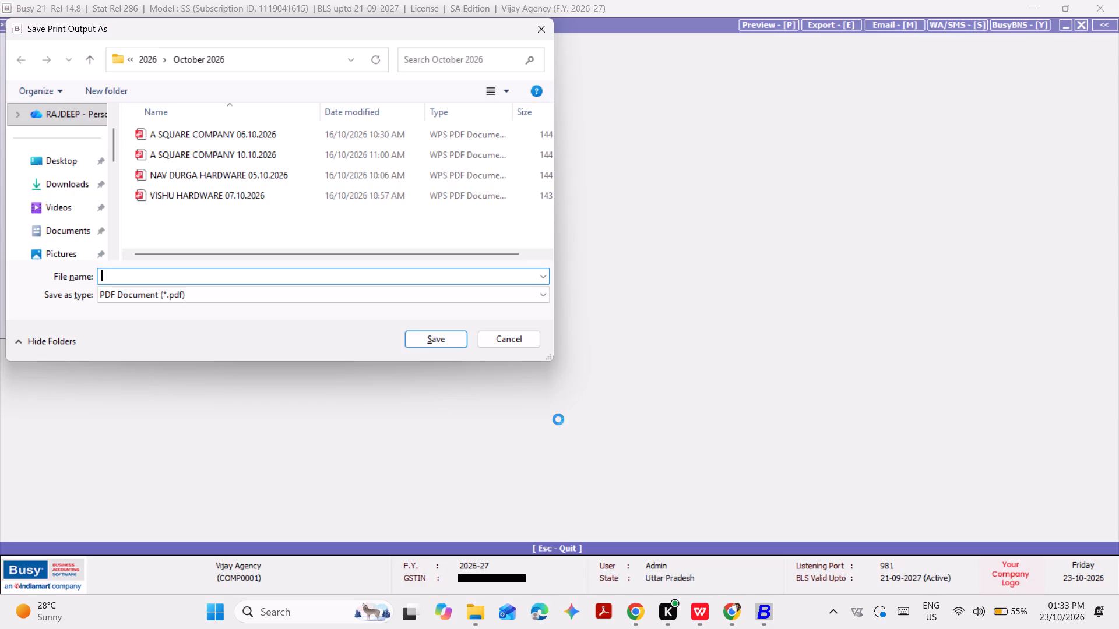
text(BHARAT)
key(space)
text(PLY AND)
key(space)
text(HA)
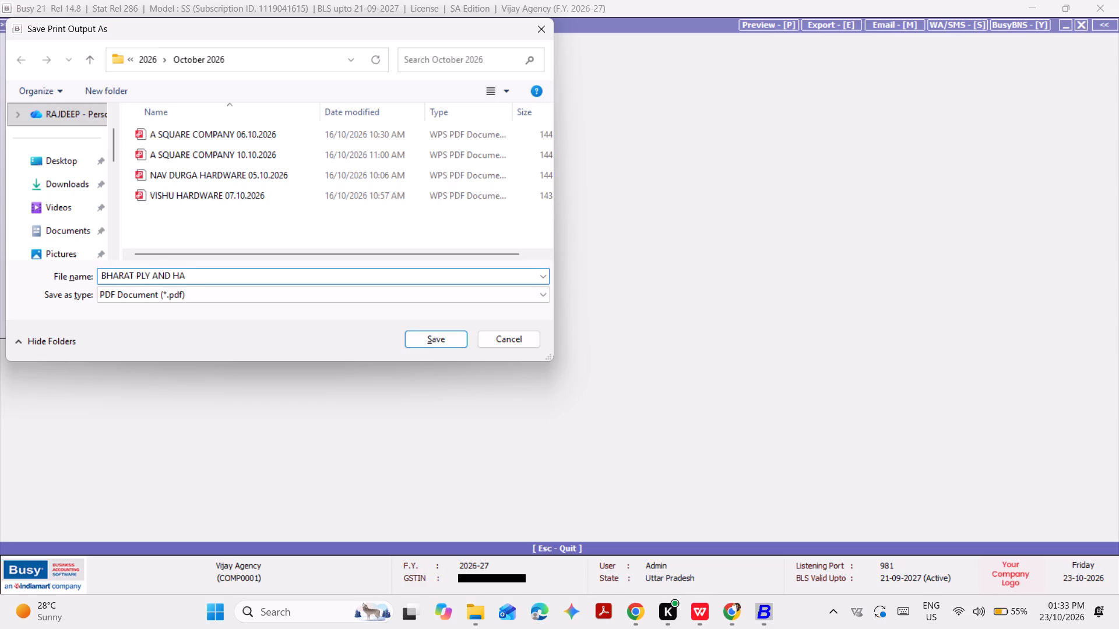
text(DWA)
key(BackSpace)
key(BackSpace)
key(BackSpace)
text(RDWARE)
key(space)
text(11.10.202)
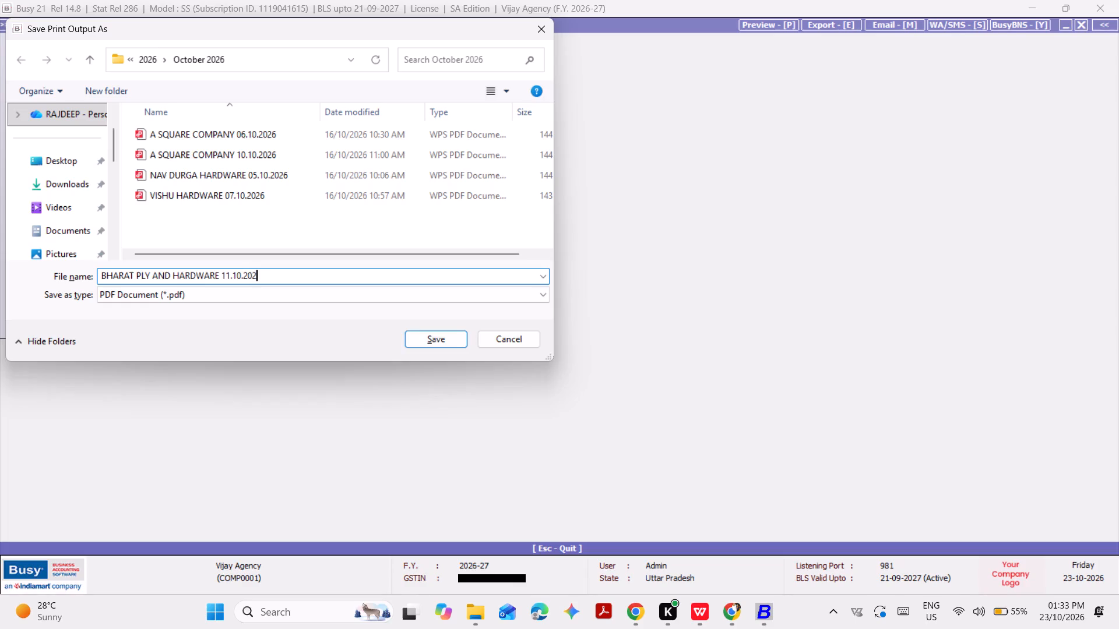
key(4)
key(BackSpace)
key(6)
key(Return)
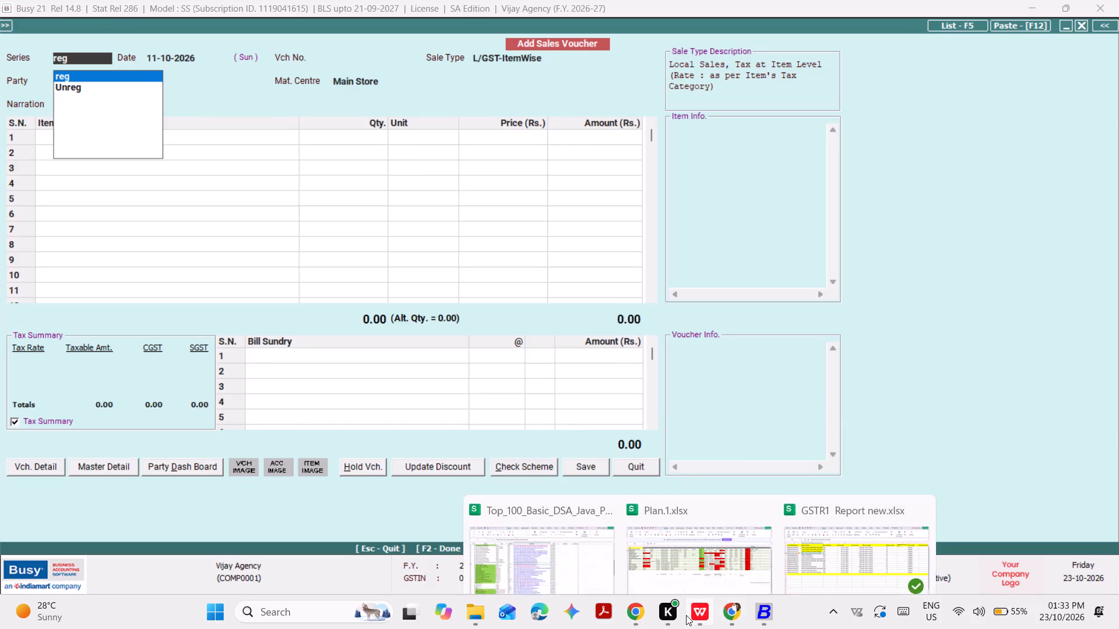
Switch to the GSTR1 Report new.xlsx workbook and fill the Bharat Ply and Hardware Saraikill recipient cell yellow.
click(805, 537)
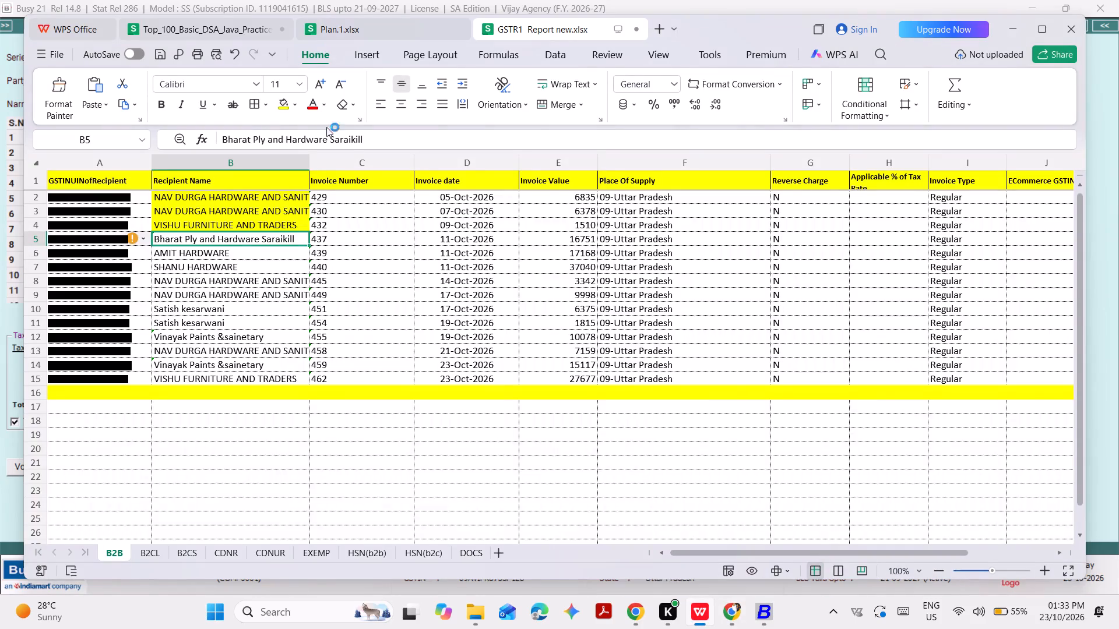
click(283, 107)
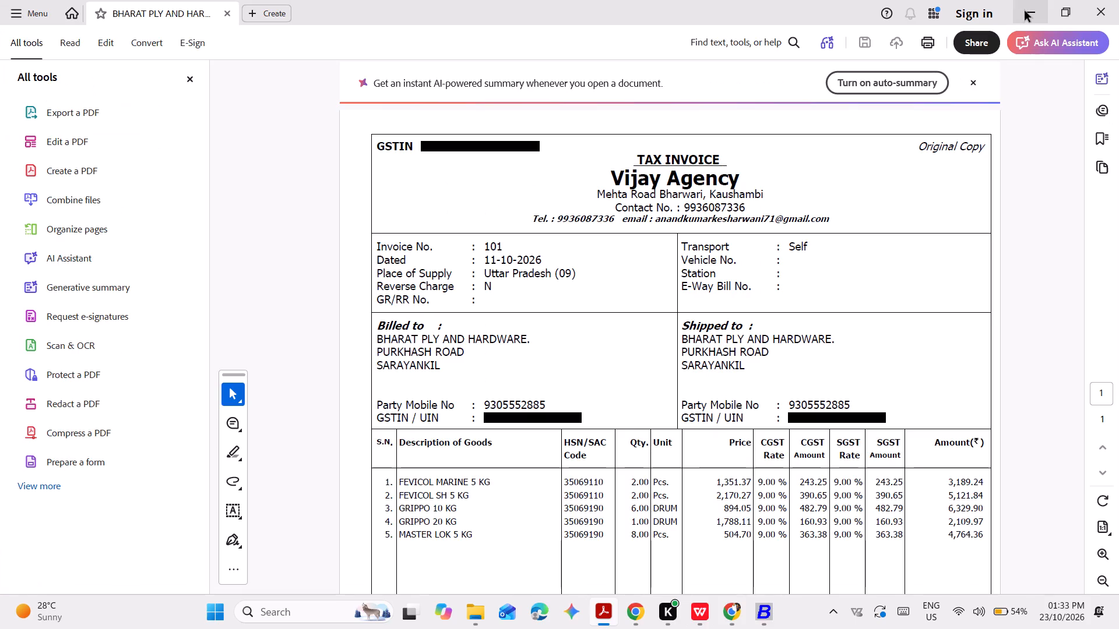
Review the saved BHARAT PLY AND HARDWARE invoice PDF in Acrobat, checking its items and grand total, and leave it.
scroll(930, 305, down, 7)
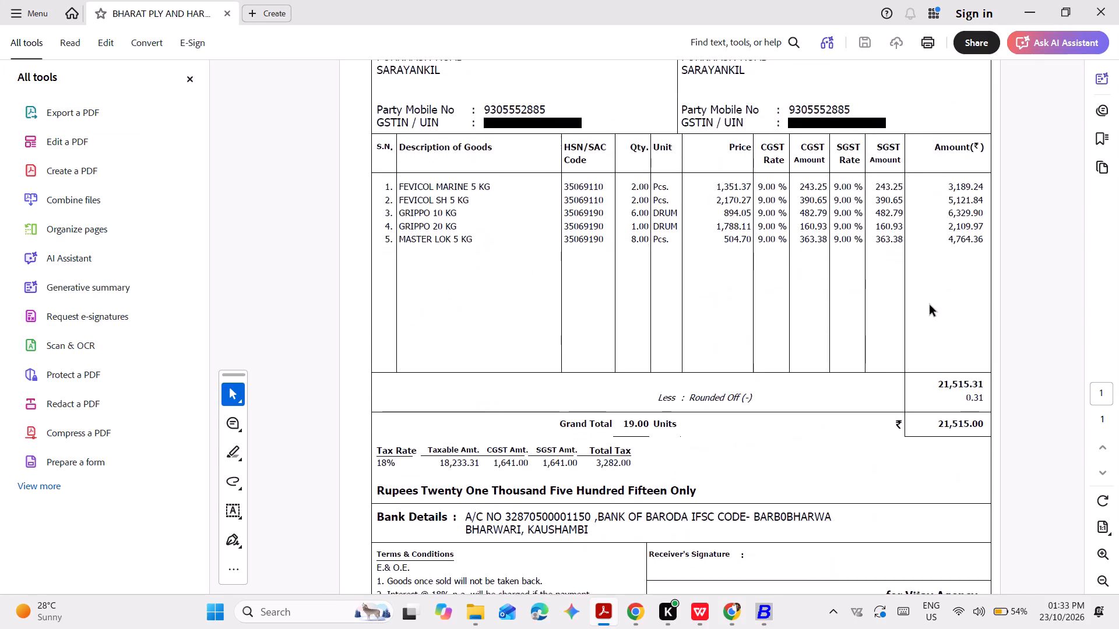
scroll(930, 305, up, 5)
click(1118, 0)
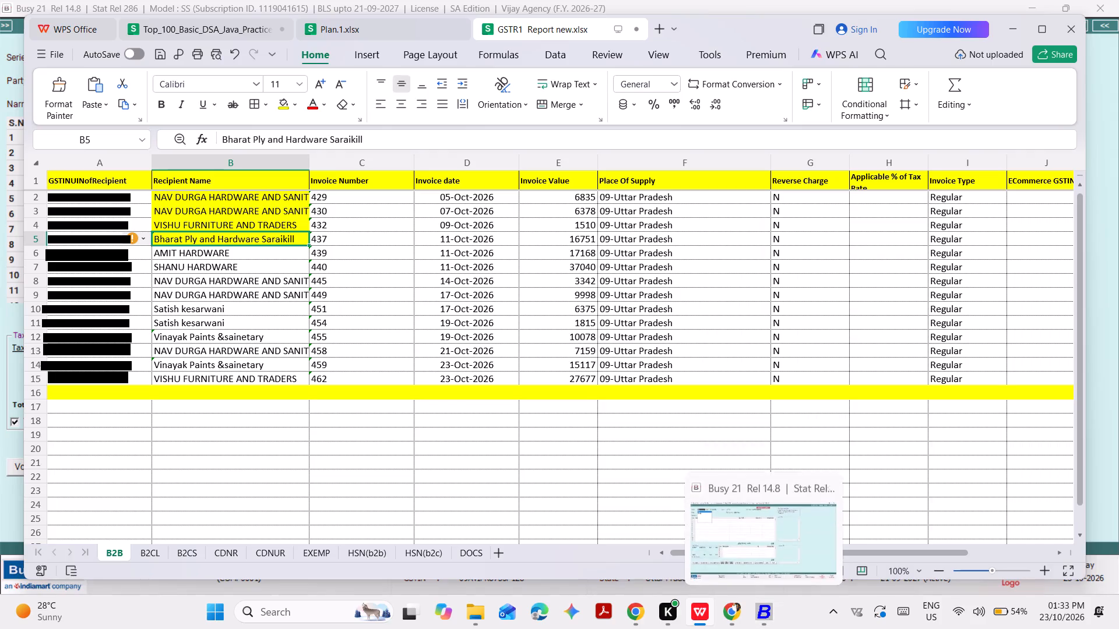
Fill invoice number 437 yellow in the B2B sheet and select the AMIT HARDWARE recipient cell below.
click(372, 245)
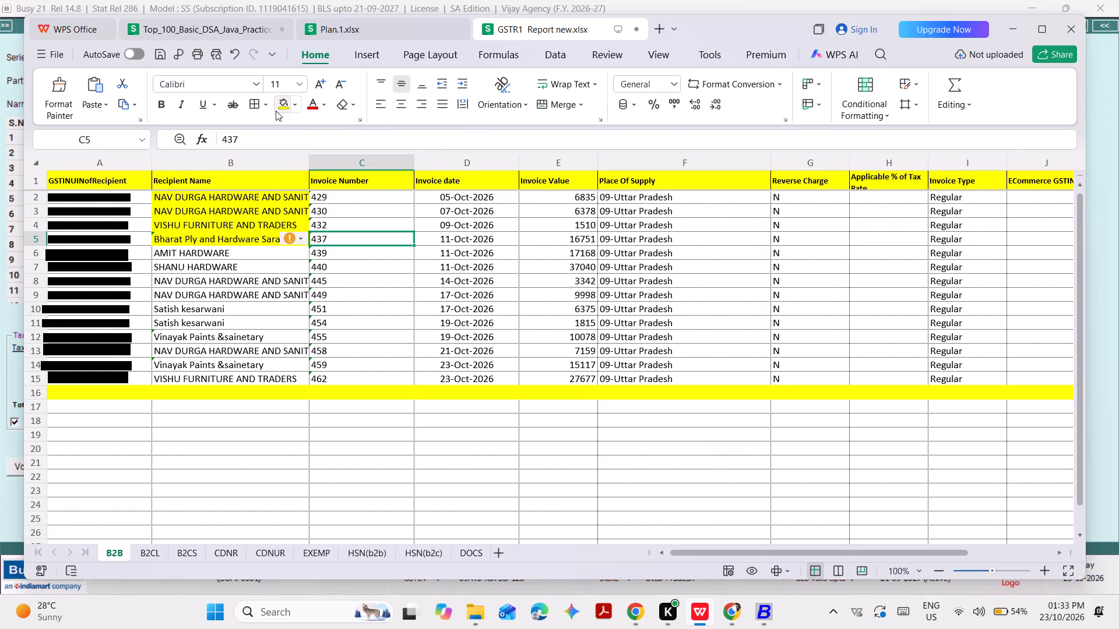
click(277, 105)
click(238, 257)
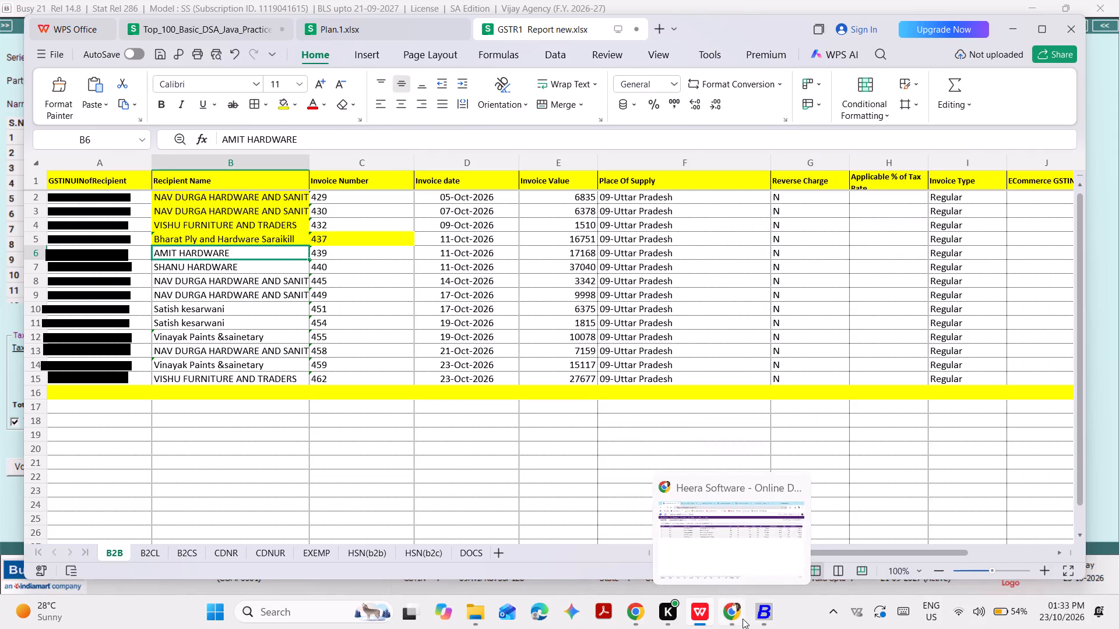
Switch to Chrome, open the A4_Format1 printable invoice of bill 439 for AMIT HARDWARE, and examine its items and totals.
click(719, 573)
scroll(719, 573, right, 6)
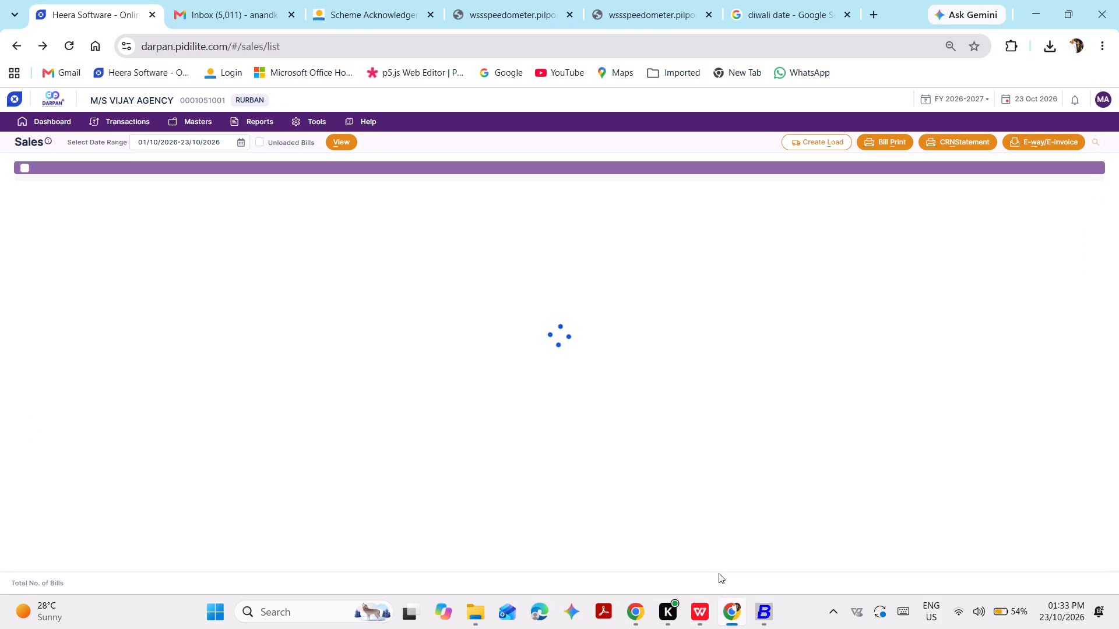
scroll(548, 345, down, 4)
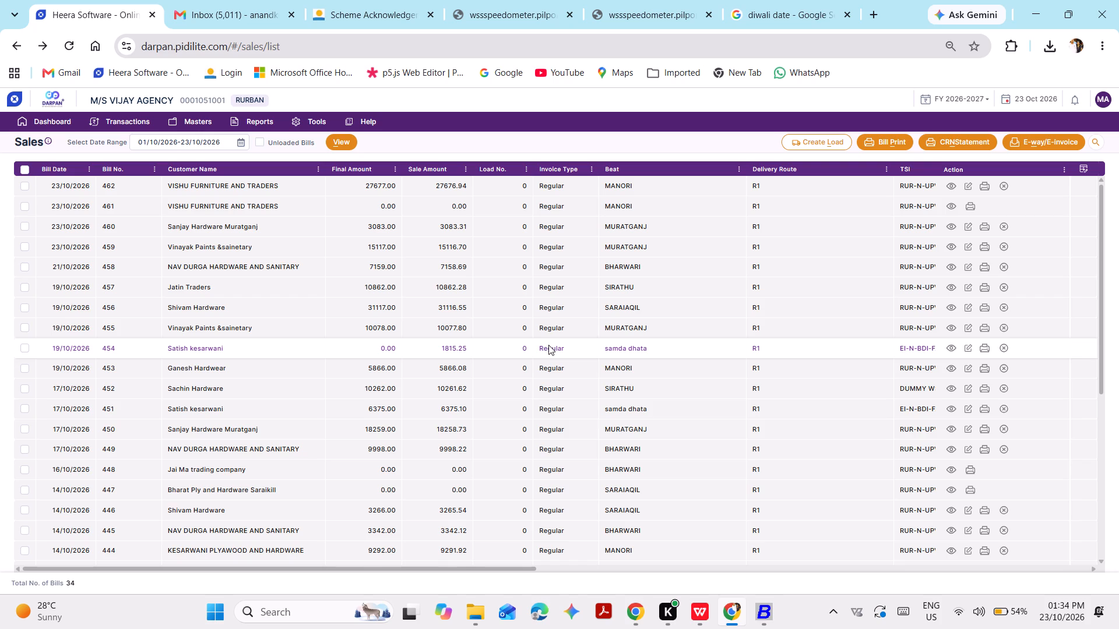
scroll(548, 345, down, 3)
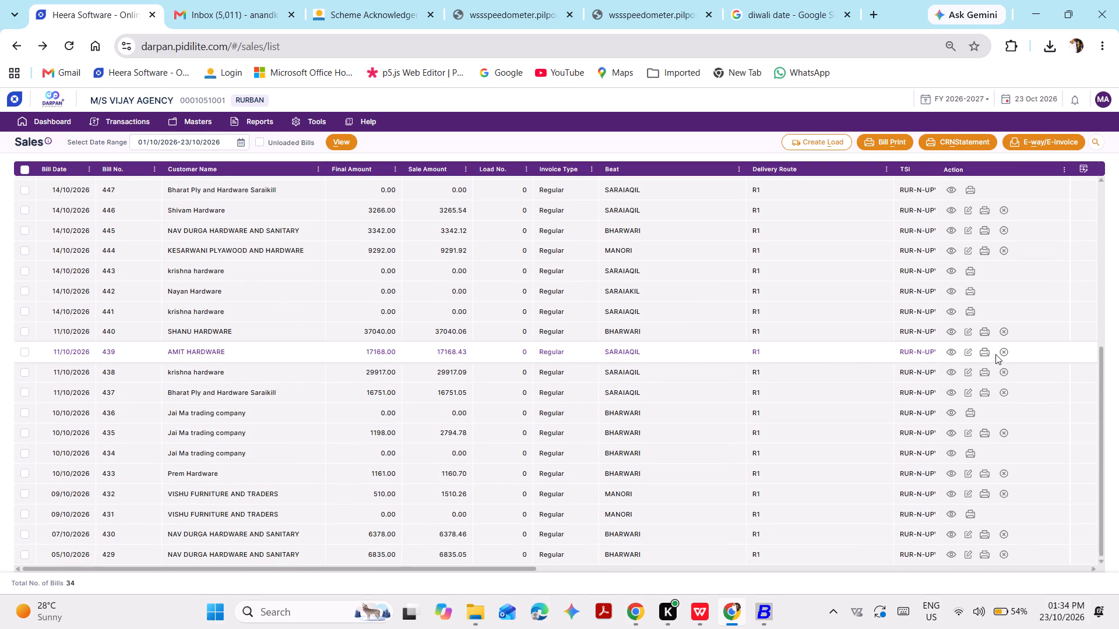
click(980, 354)
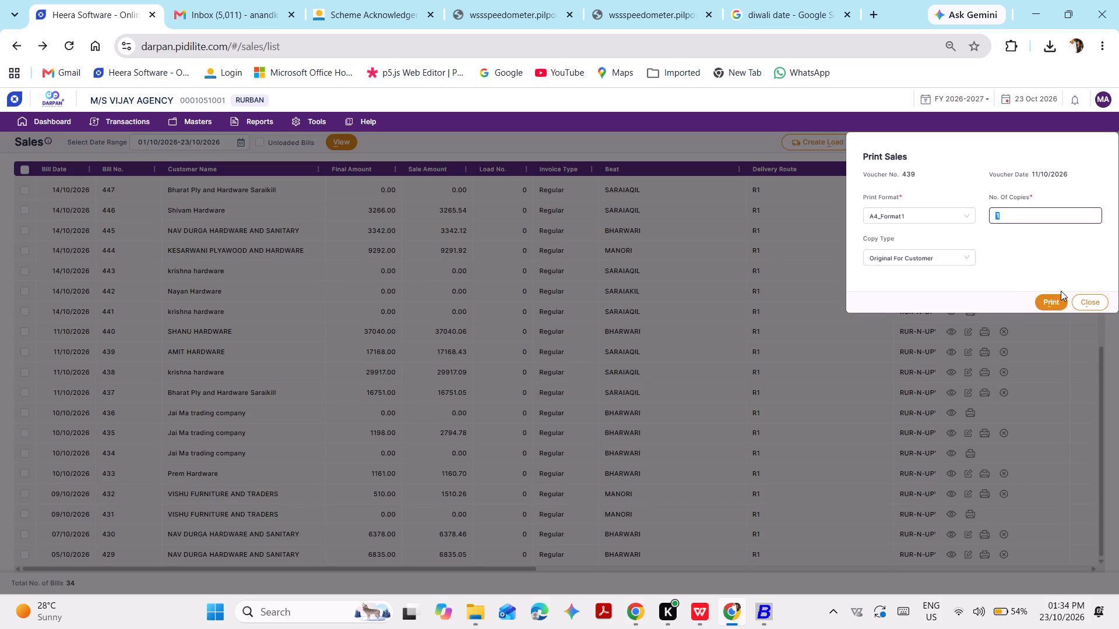
click(1054, 296)
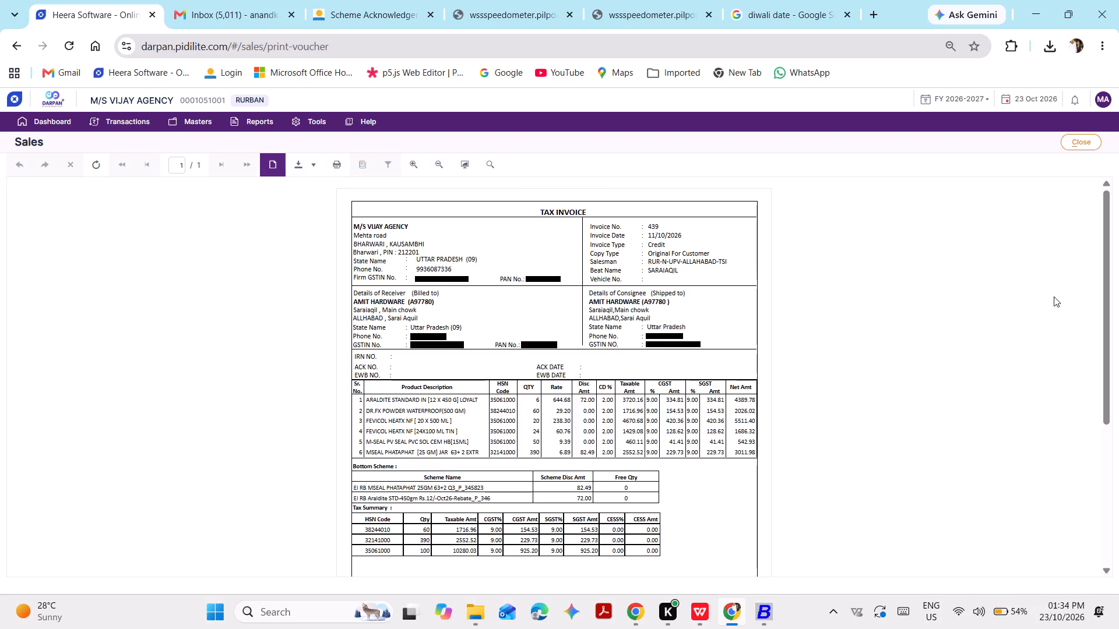
scroll(1054, 296, down, 2)
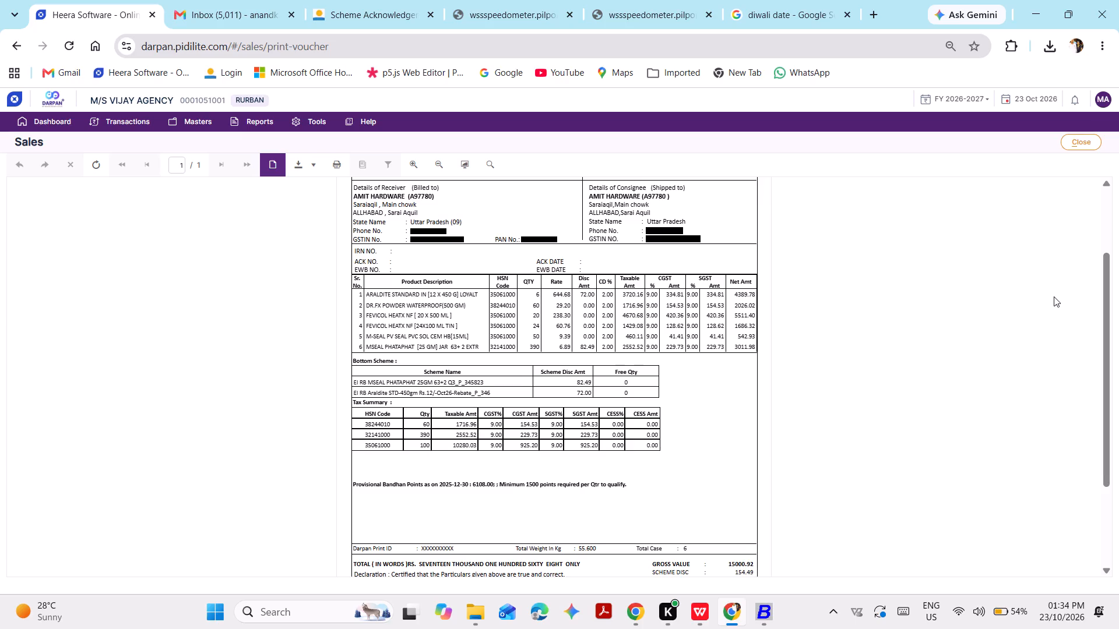
scroll(1054, 296, down, 1)
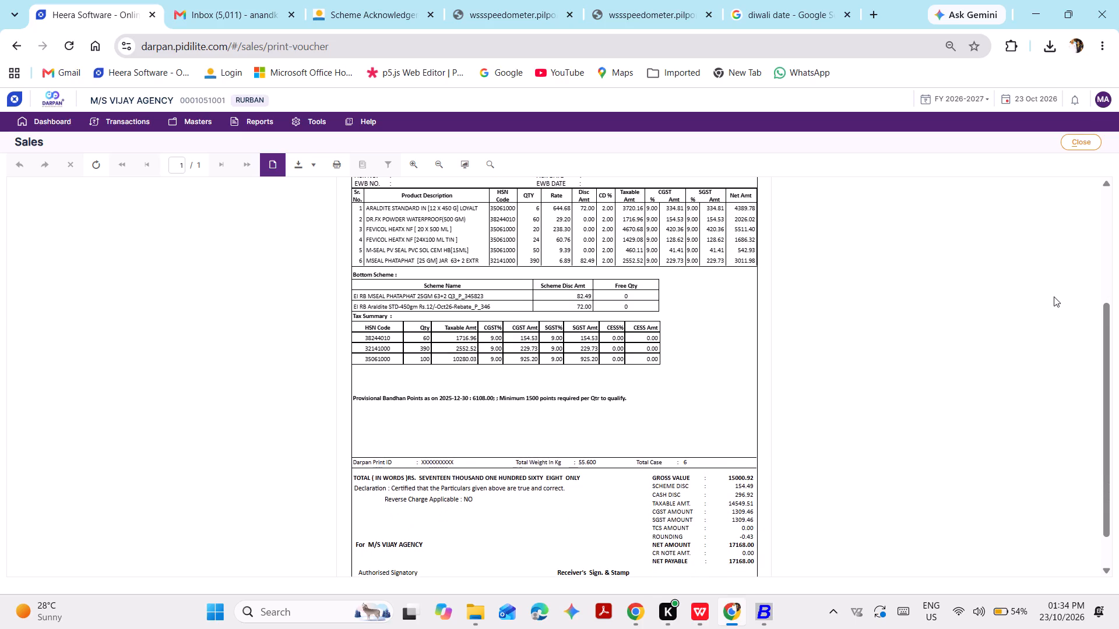
scroll(1054, 296, down, 1)
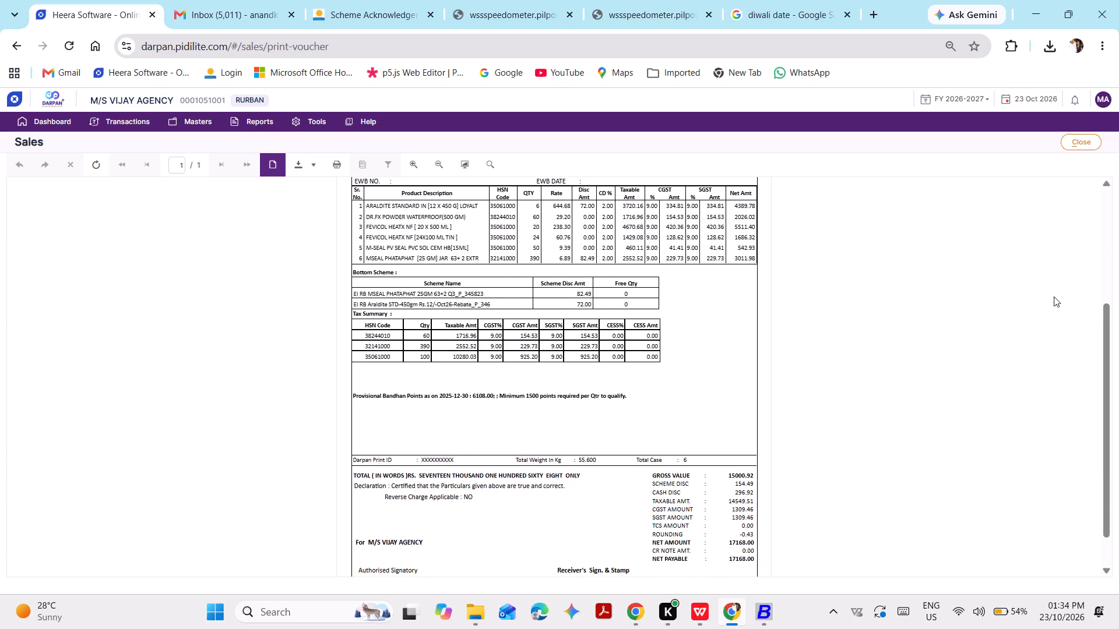
key(j)
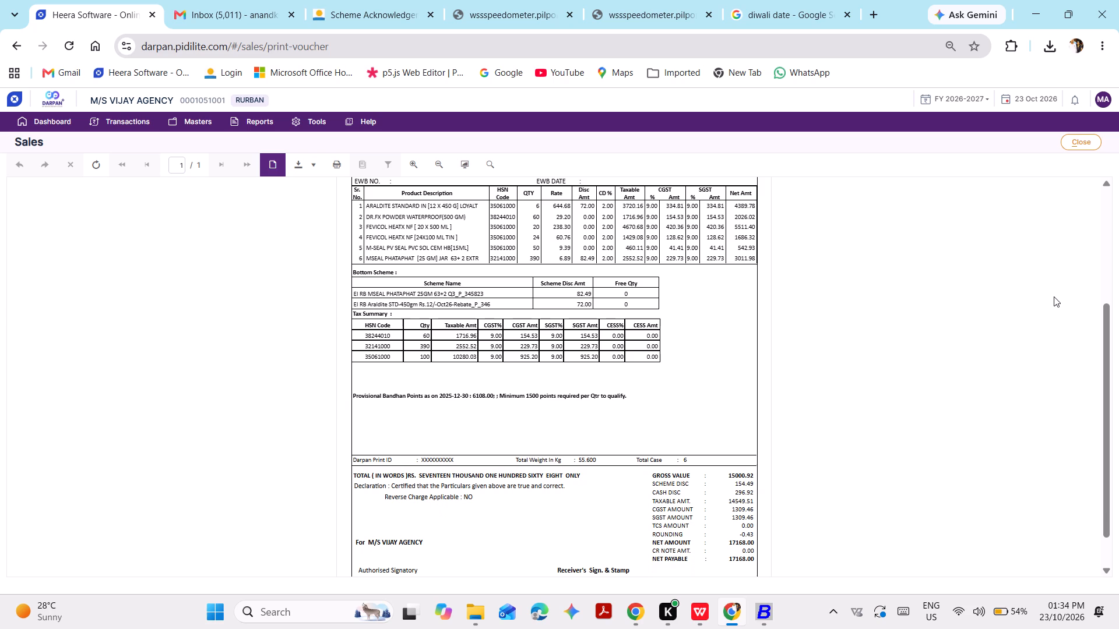
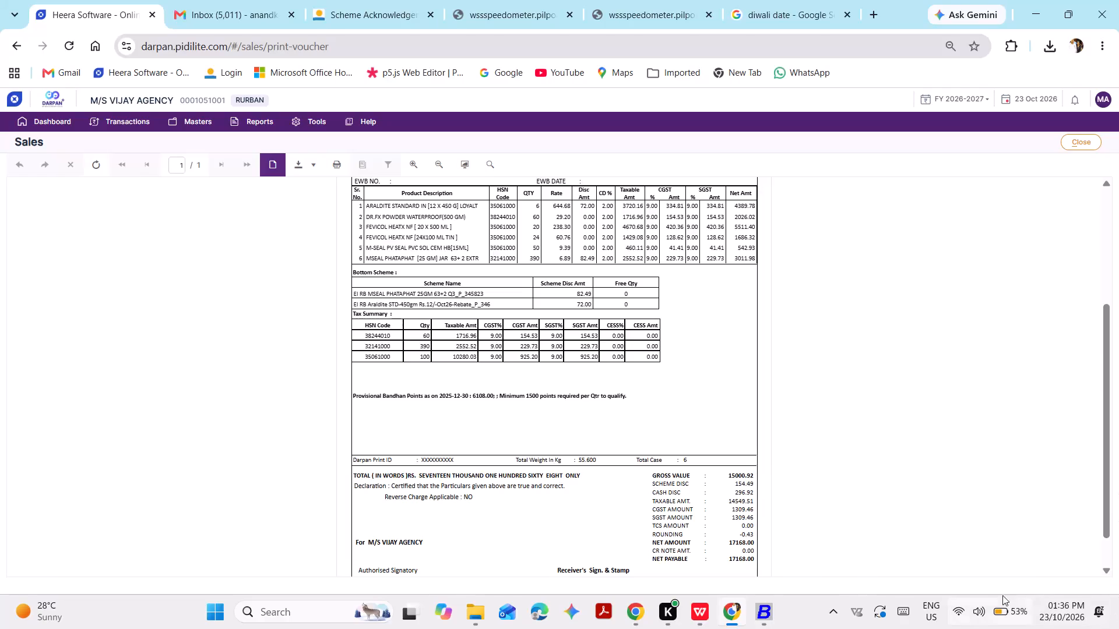
Switch to Busy and fill the new sales voucher's header with series reg, date 11-10-2026, party AMIT HARDWARE and material centre Main Store.
click(766, 613)
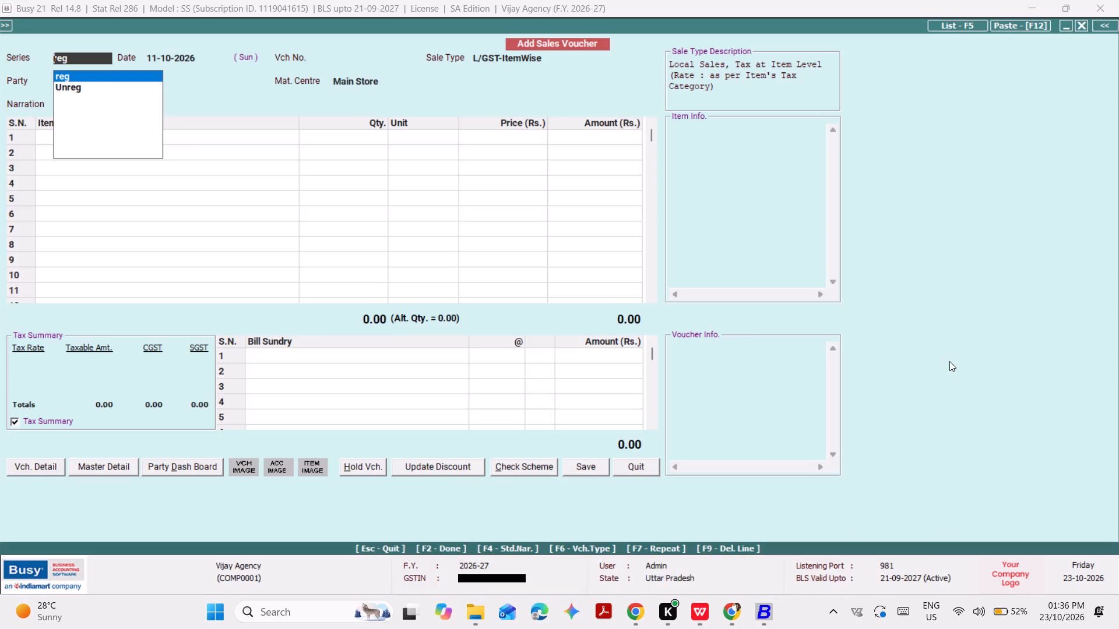
key(Return)
key(Tab)
key(Return)
key(Tab)
key(Return)
key(Tab)
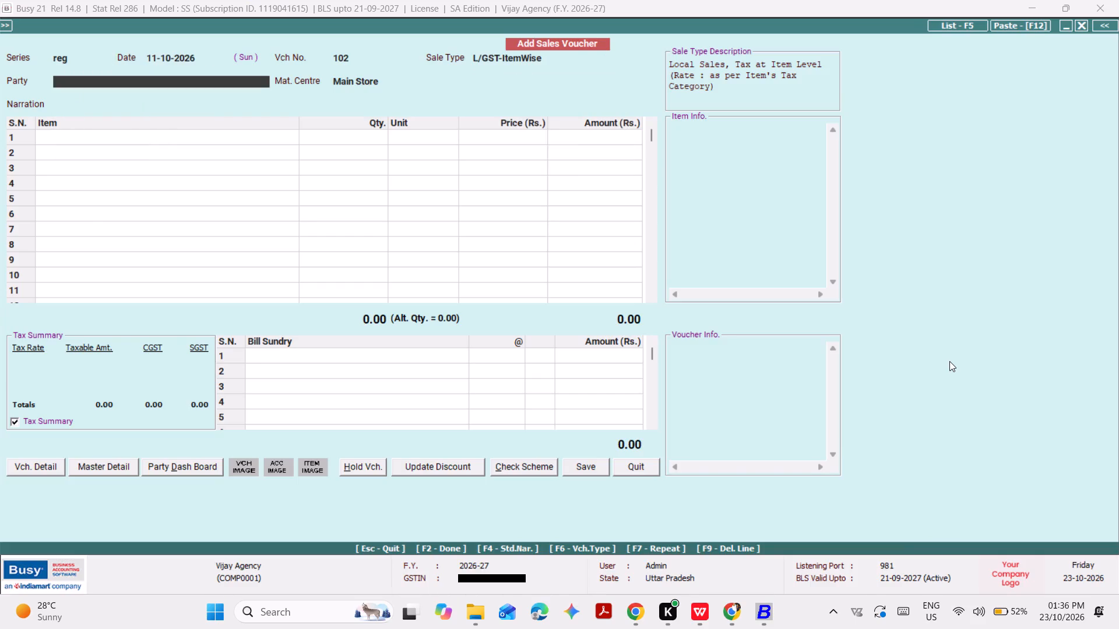
text(AMIT)
key(space)
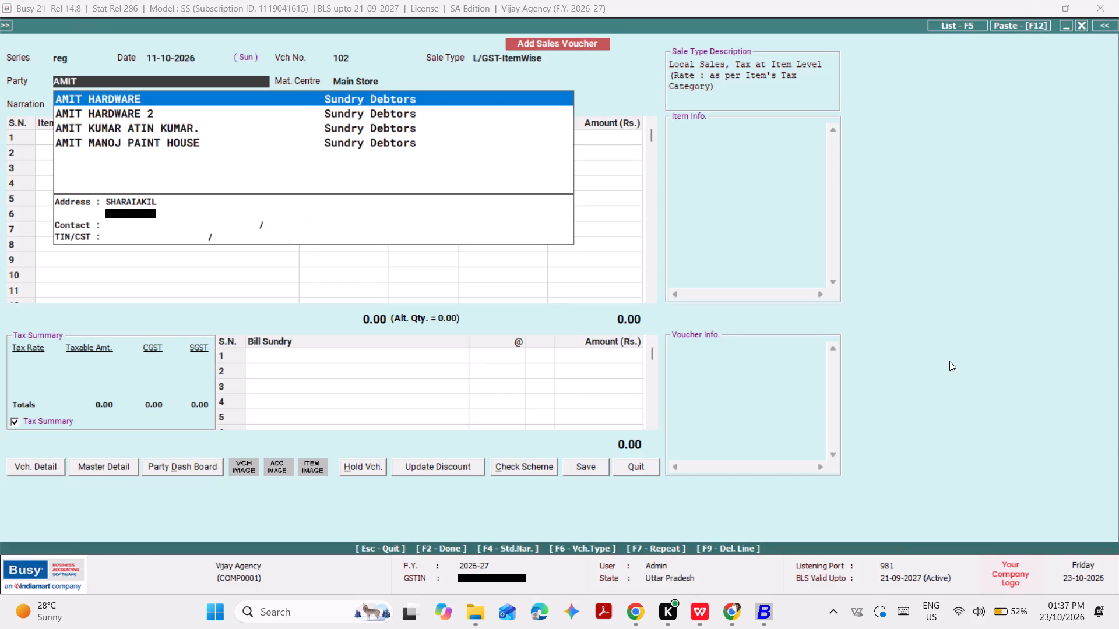
key(Return)
key(Tab)
key(Return)
key(Tab)
key(Return)
key(Tab)
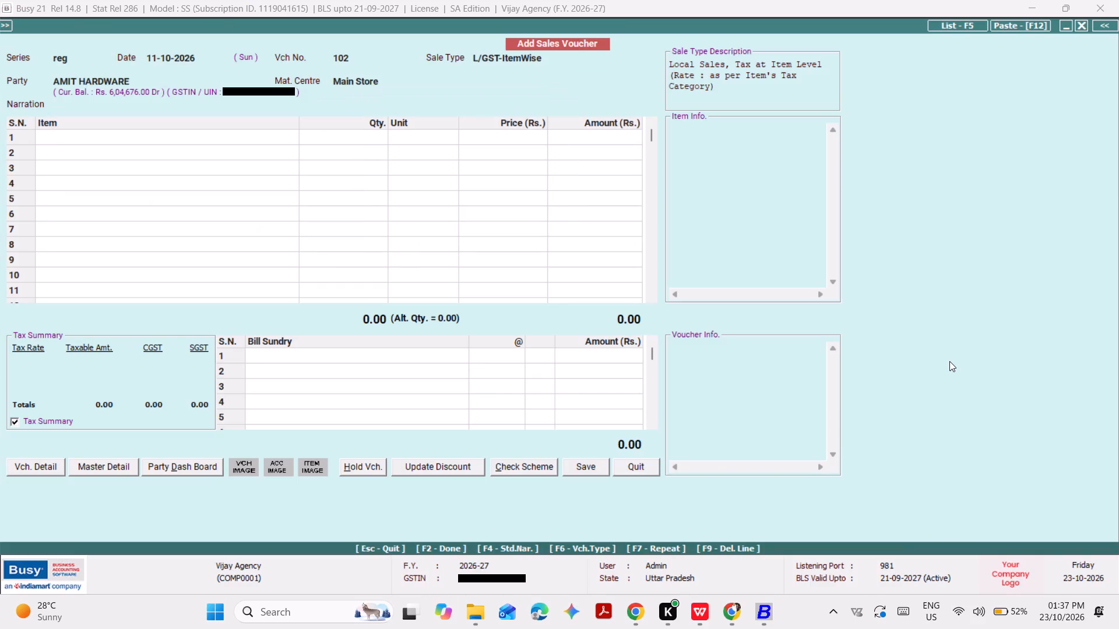
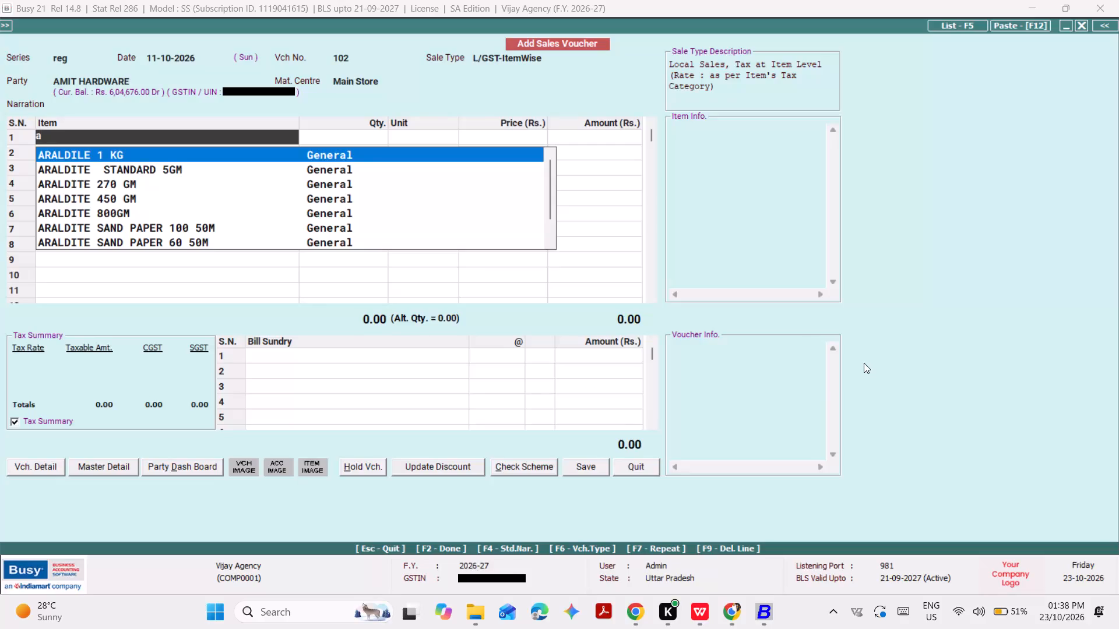
Add ARALDITE 450 GM as the first item with quantity 6 in Pcs., accepting the default price, discounts and tax.
key(Down)
key(Down)
key(Down)
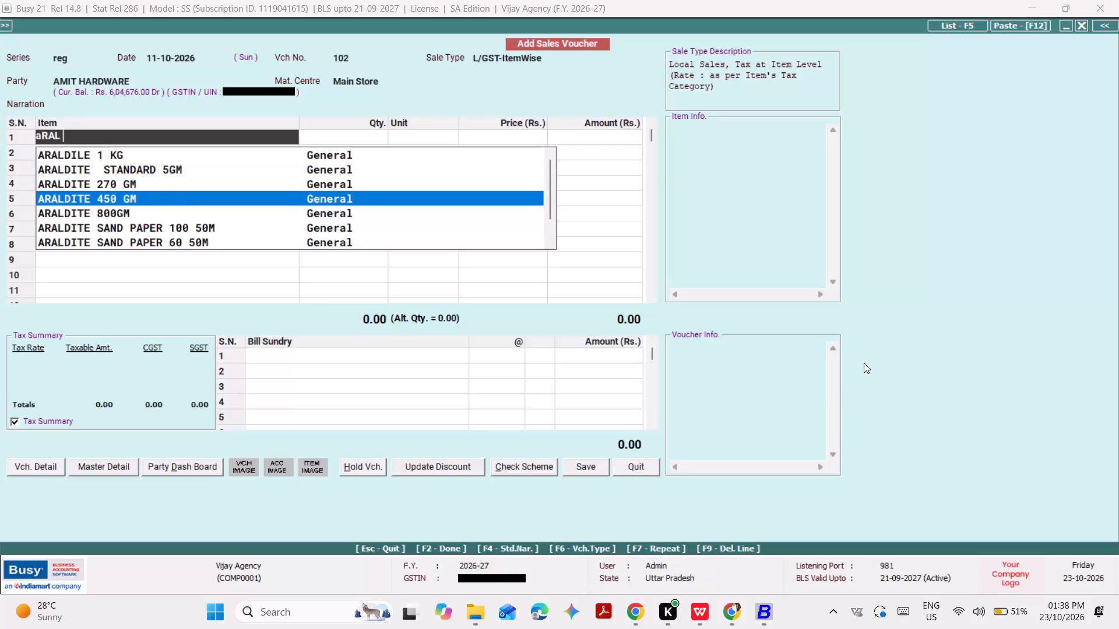
key(Return)
text(66)
key(Return)
key(p)
key(p)
key(Down)
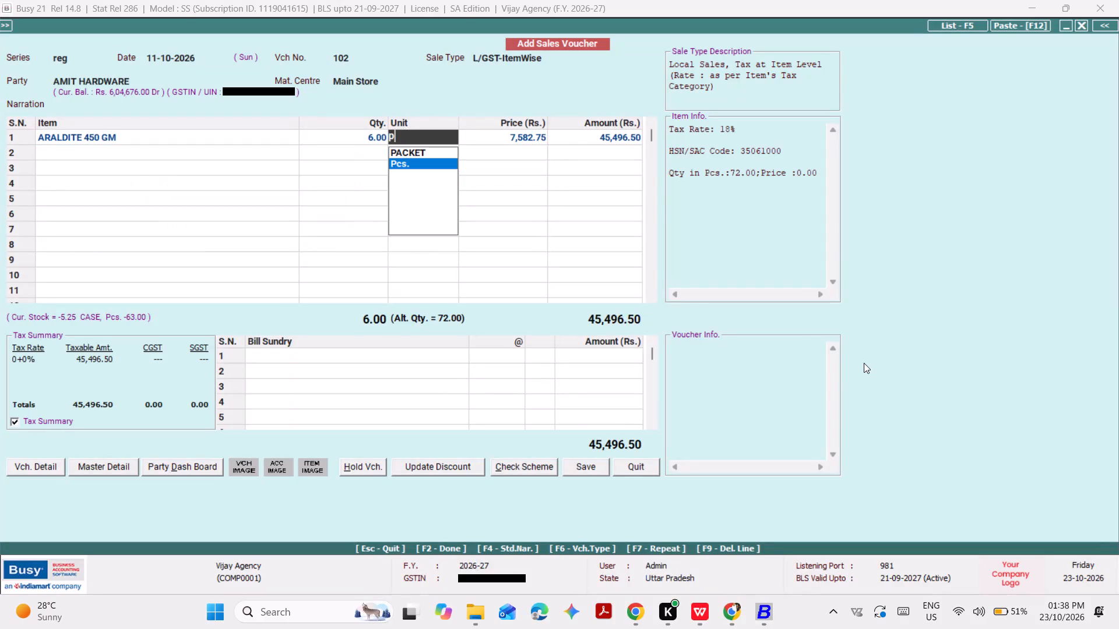
key(Return)
key(Return)
key(Tab)
key(Return)
key(Tab)
key(Return)
key(Return)
key(Return)
key(Return)
key(Return)
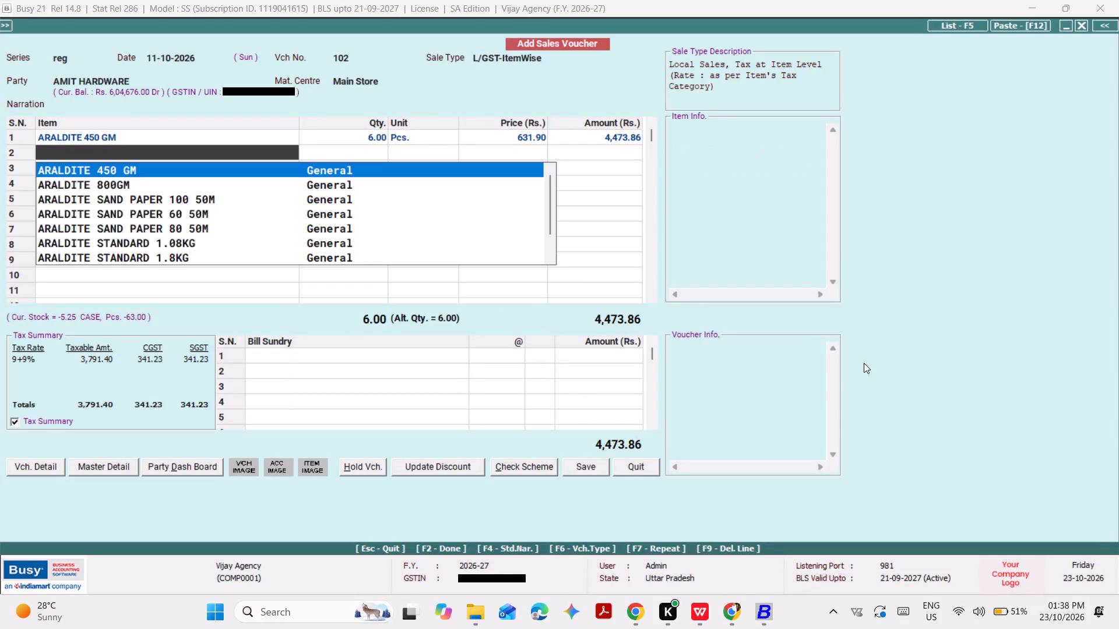
Add DR.FIXIT POWDER WATERPROOF 500 GM as the second item with quantity 60 in Pcs., accepting the default price and tax.
text(WATE)
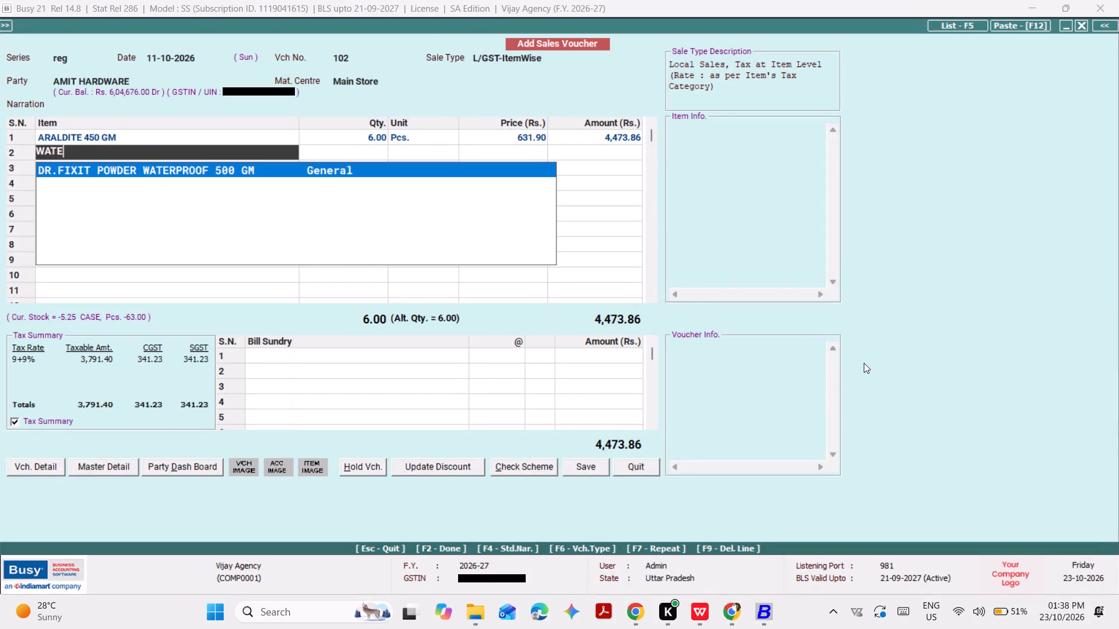
key(Return)
text(660)
key(Return)
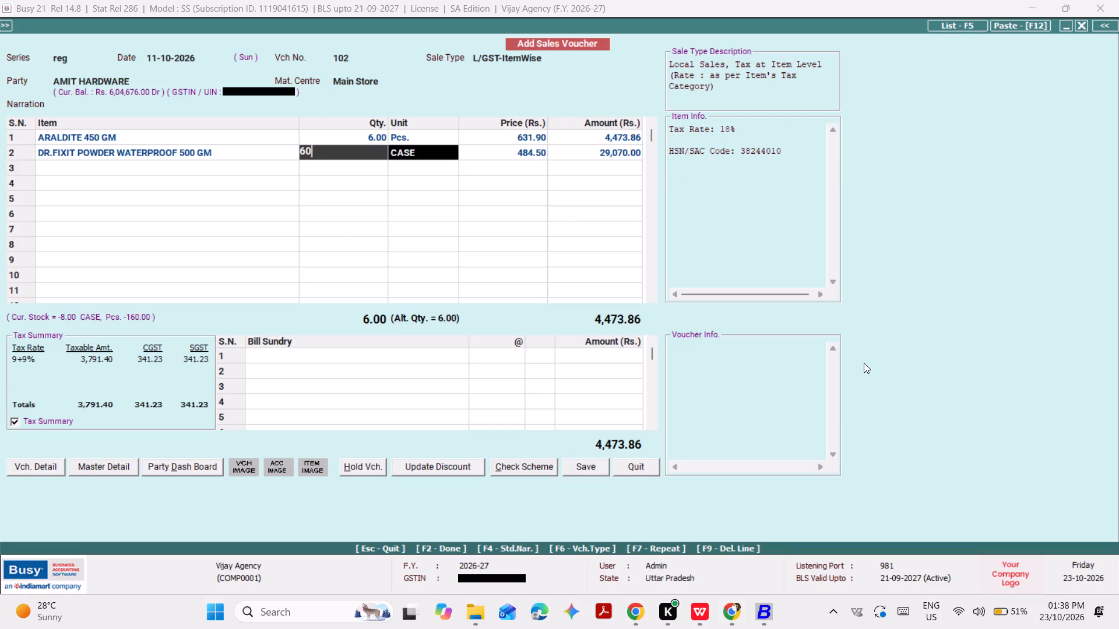
key(p)
key(p)
key(Down)
key(Return)
key(Return)
key(Tab)
key(Return)
key(Tab)
key(Return)
key(Return)
key(Return)
key(Return)
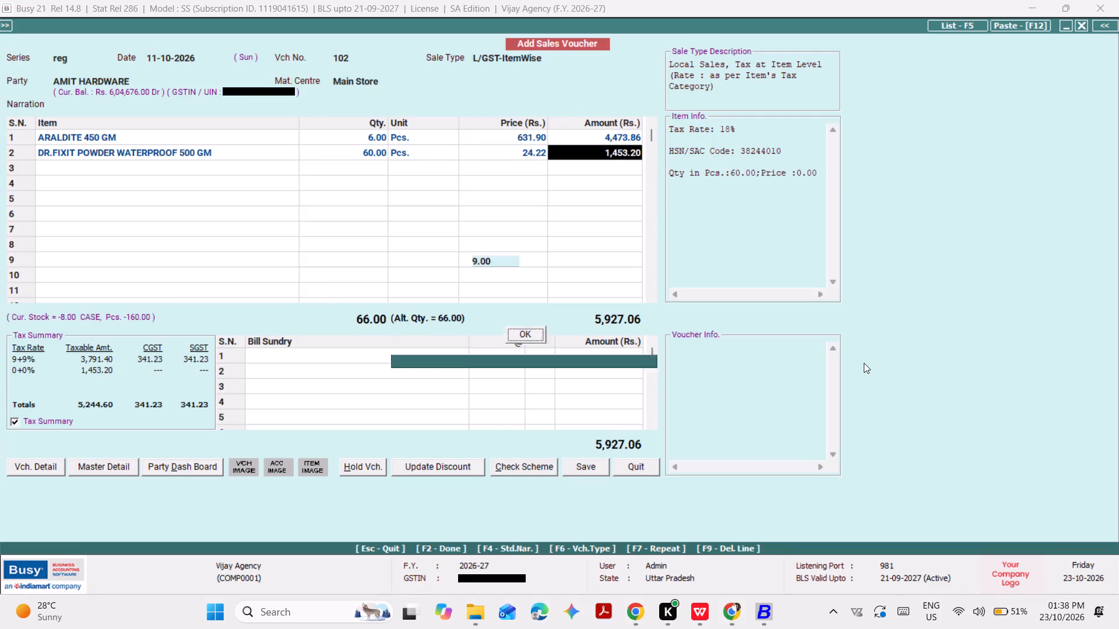
Add FEVICOL HEATX 500 ML as the third item with a quantity of 50.
key(g)
key(g)
key(BackSpace)
text(HEATX)
key(space)
key(Down)
key(Down)
key(Down)
key(Down)
key(Down)
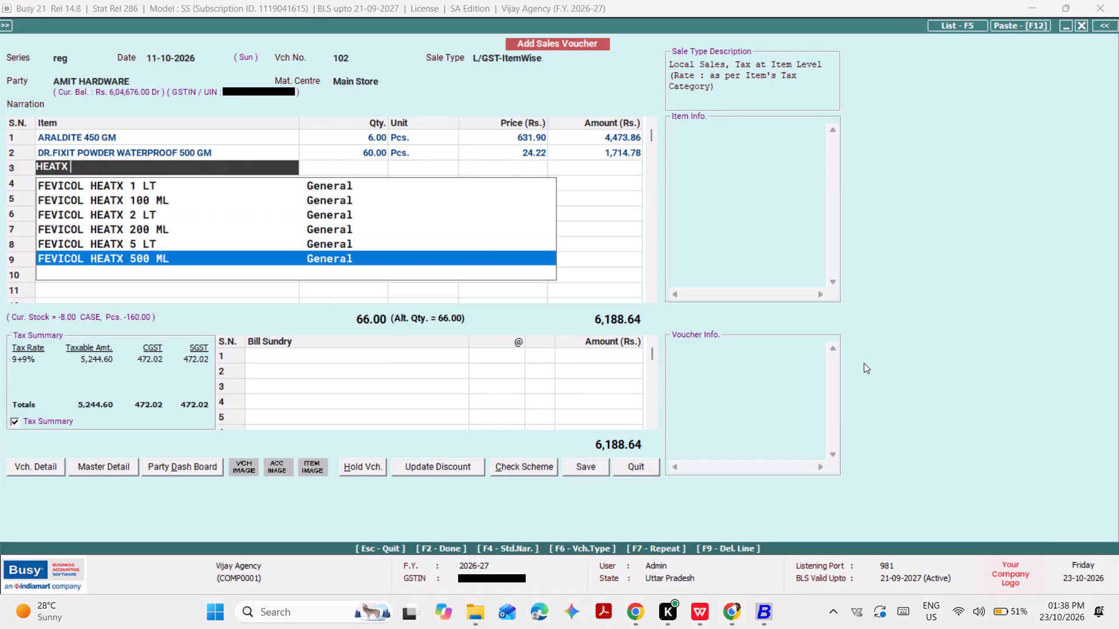
key(Return)
text(550)
key(Return)
Set the FEVICOL HEATX 500 ML quantity to 20 and its unit to Pcs., accepting the default price, discounts and tax.
key(BackSpace)
key(shift+Tab)
key(Down)
key(Tab)
key(Left)
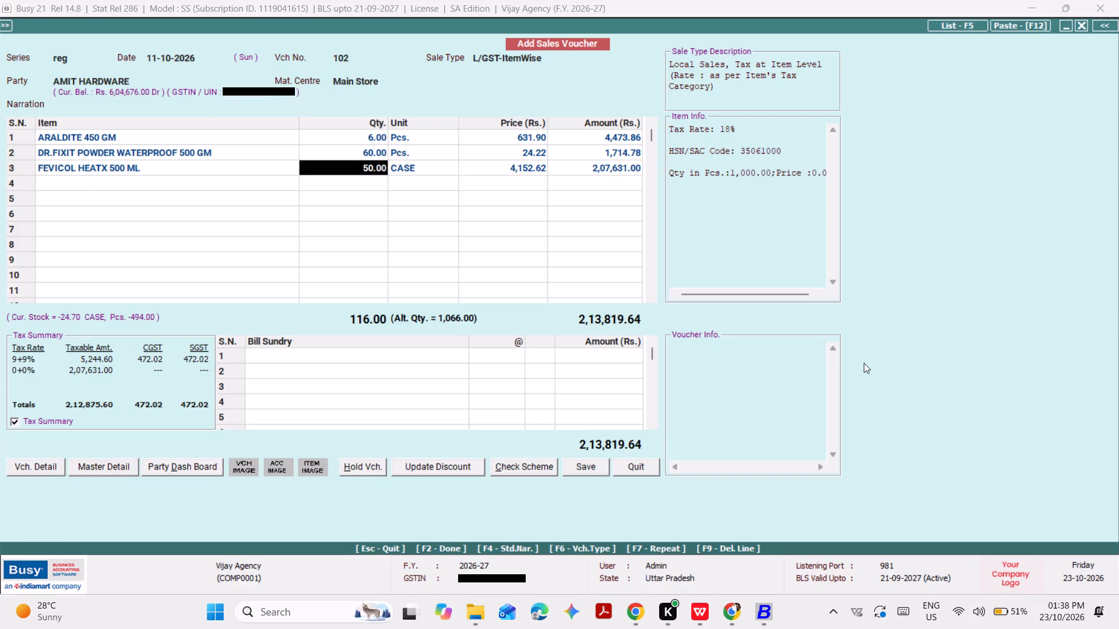
text(220)
key(Return)
key(bracketleft)
key(bracketleft)
key(Down)
key(Up)
key(Return)
key(Return)
key(Tab)
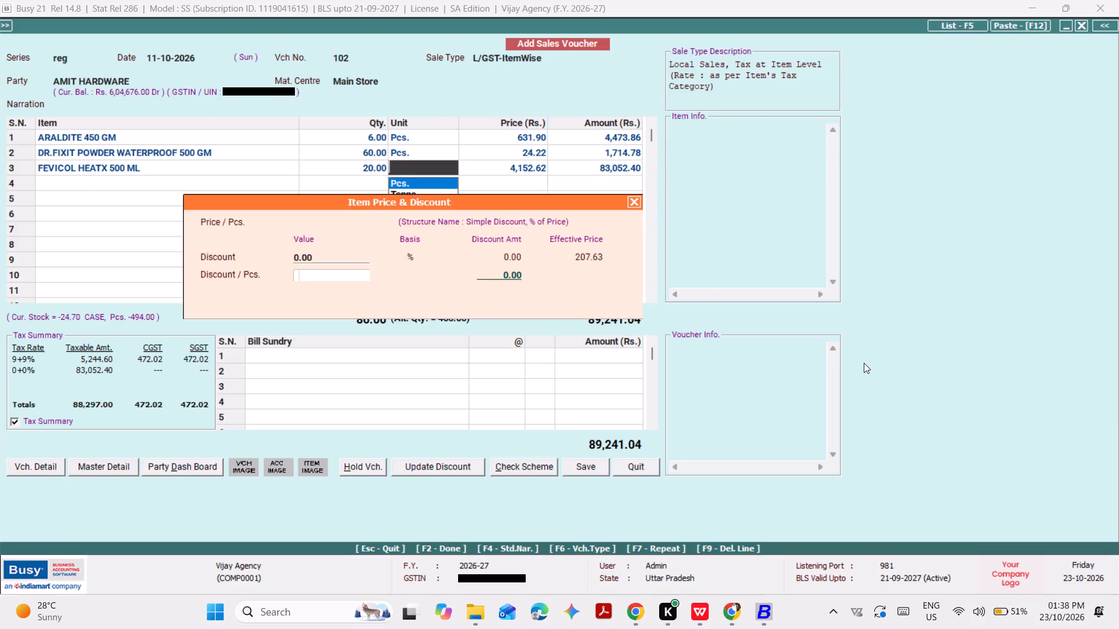
key(Return)
key(Tab)
key(Return)
key(Return)
key(Return)
key(Return)
key(Return)
key(Return)
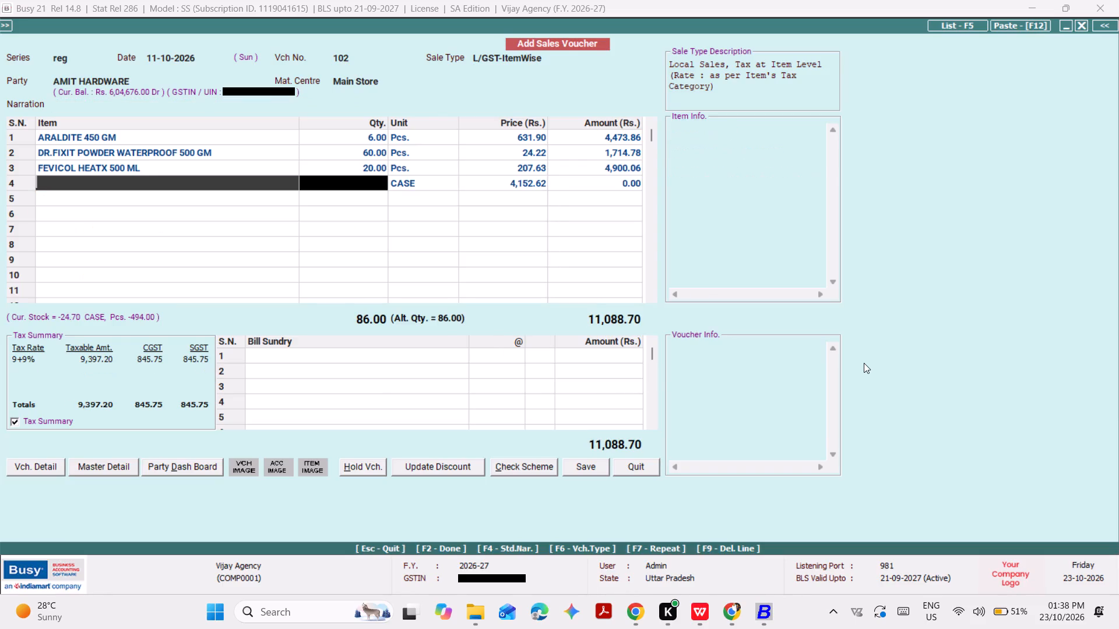
Add FEVICOL HEATX 100 ML as the fourth item with quantity 24 in Pcs., accepting the default price and tax.
key(Left)
key(e)
key(e)
key(BackSpace)
text(HEAT)
key(space)
key(Down)
key(Return)
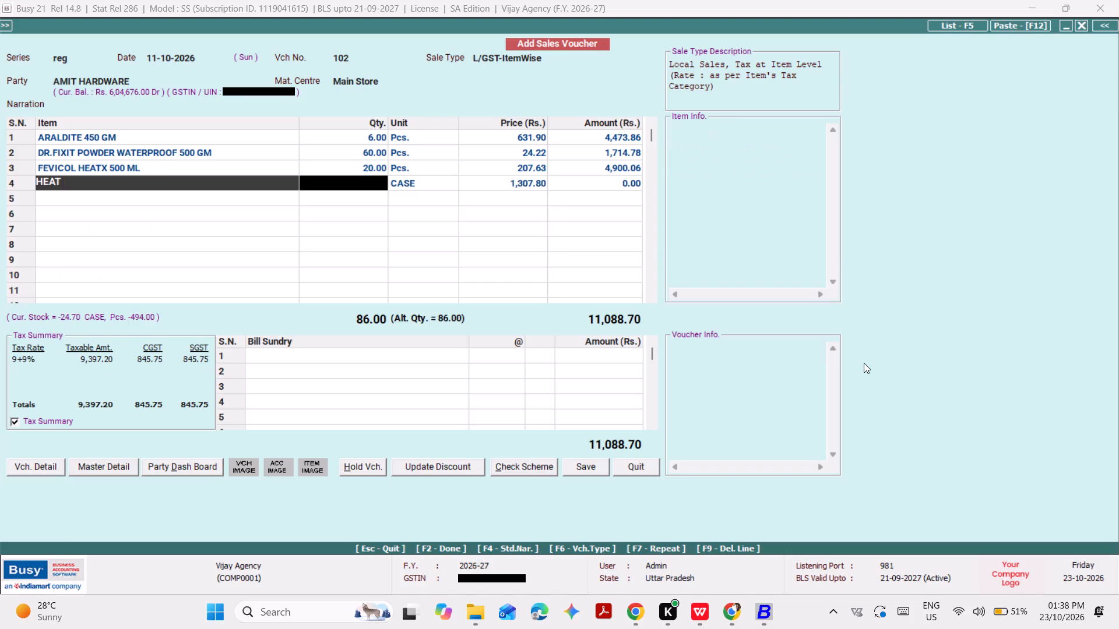
text(224)
key(Return)
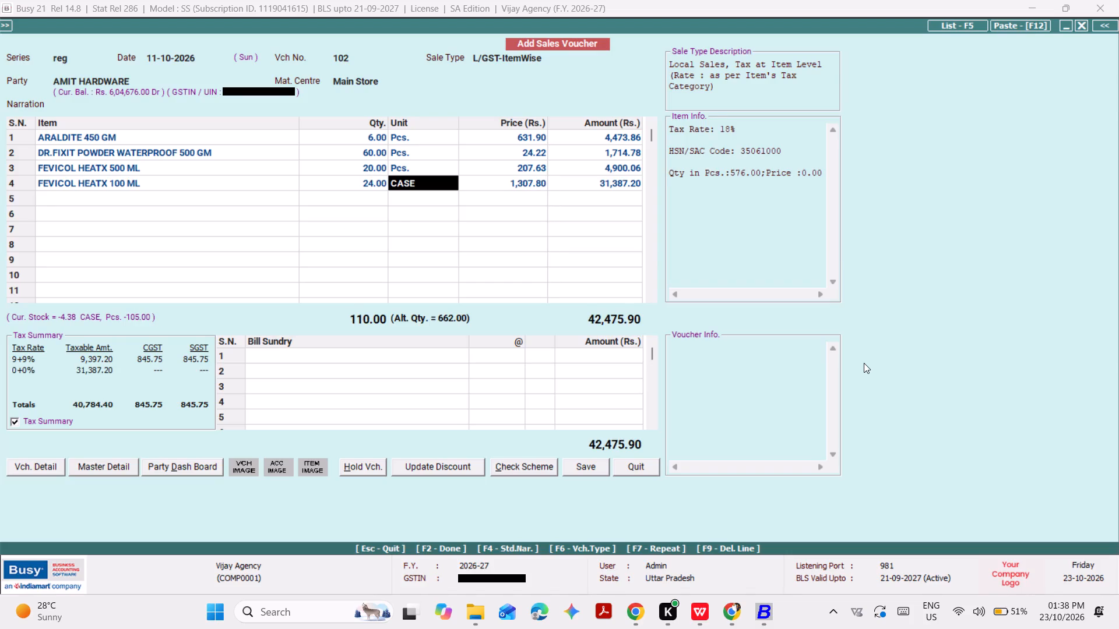
key(p)
key(p)
key(Down)
key(Return)
key(Return)
key(Tab)
key(Return)
key(Tab)
key(Return)
key(Return)
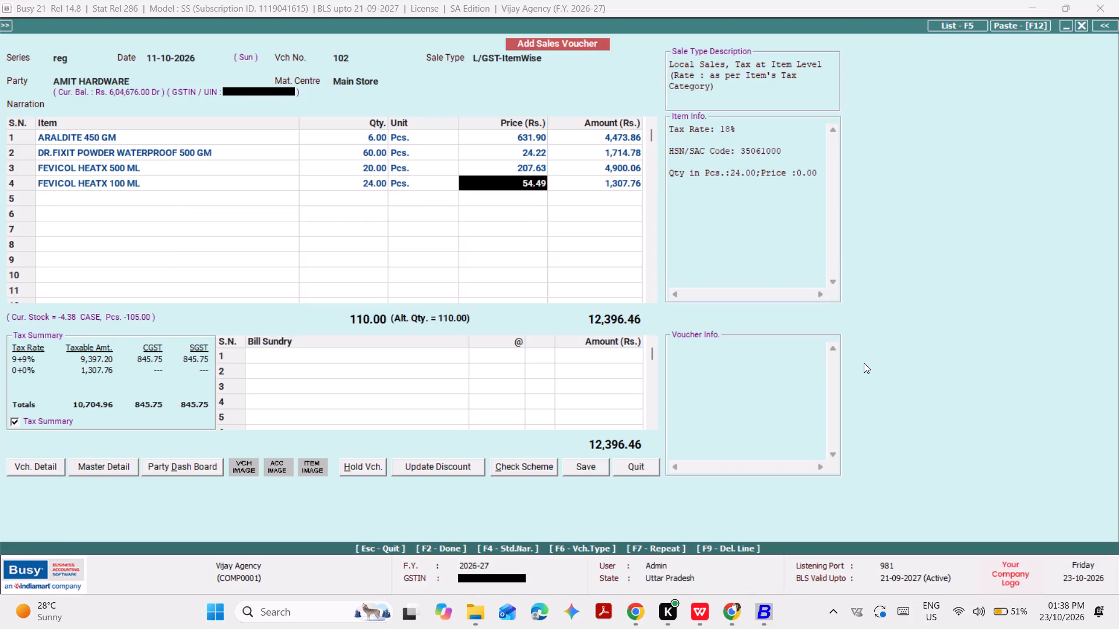
key(Return)
key(Return)
Add M-SEAL PV SEAL PVC HB 15 ML as the fifth item with quantity 50 in Pcs., accepting the default price and tax.
text(PVC 15)
key(Down)
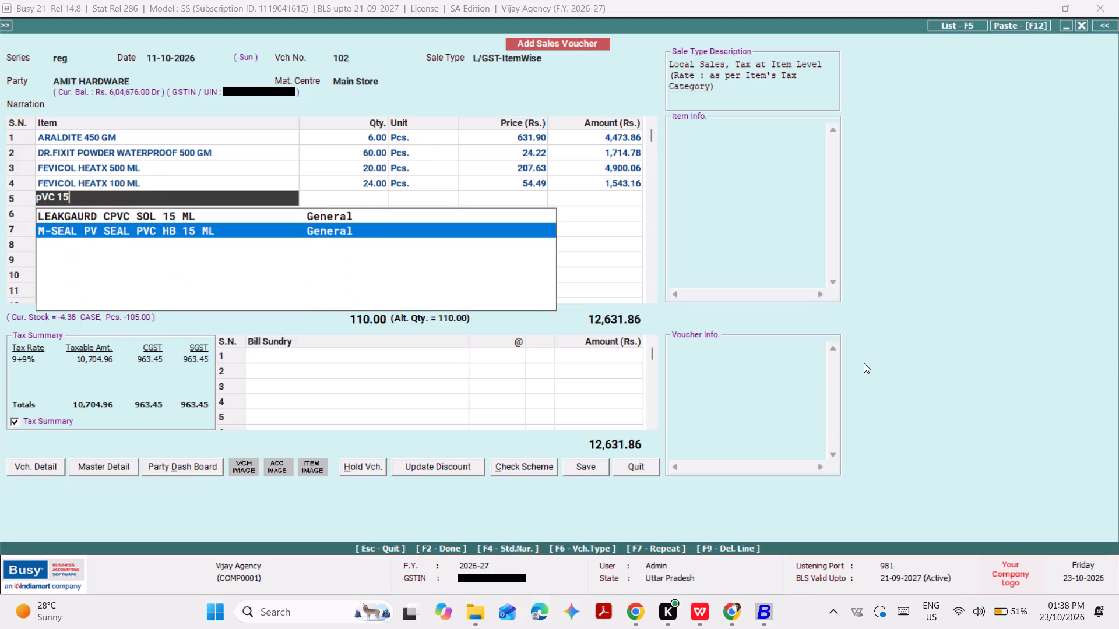
key(Return)
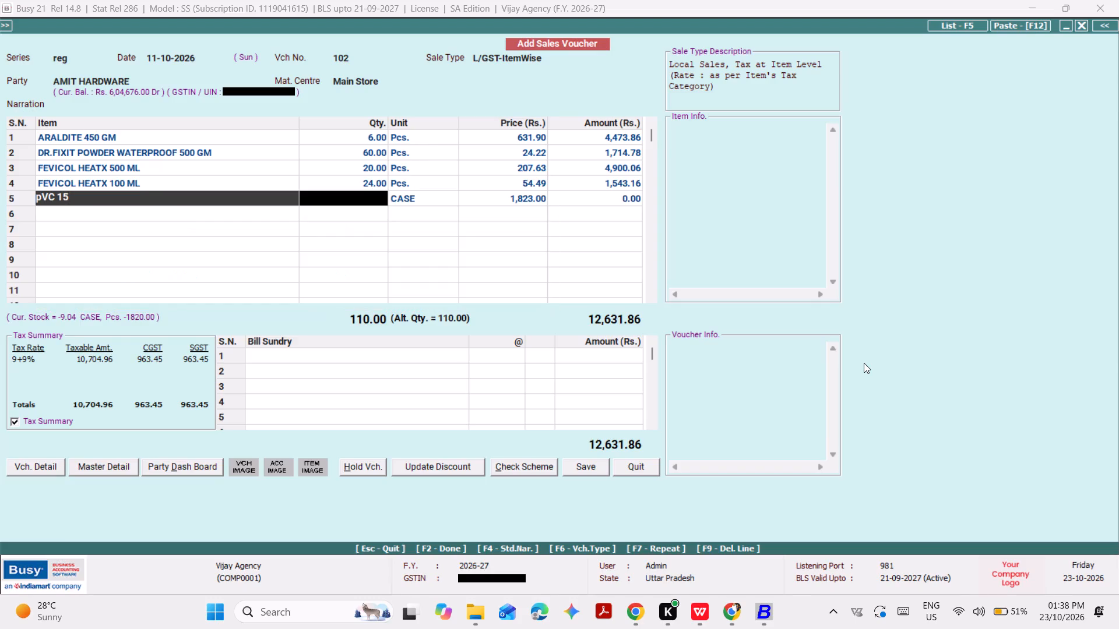
text(550)
key(Return)
text(Pp)
key(Down)
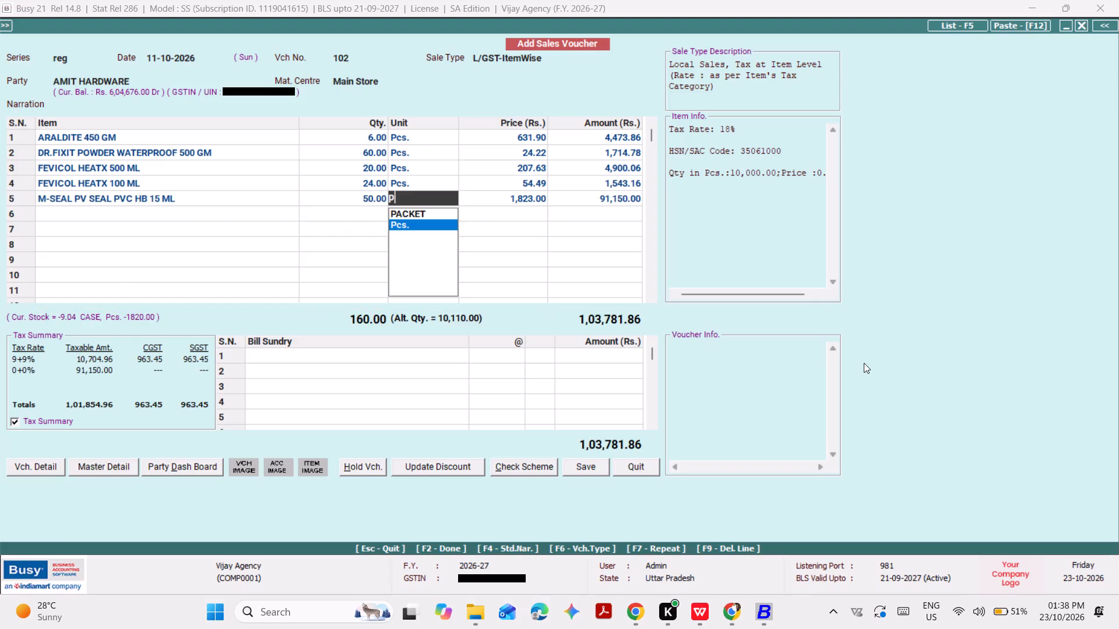
key(Return)
key(Return)
key(Tab)
key(Return)
key(Tab)
key(Return)
key(Return)
key(Return)
key(Return)
key(Return)
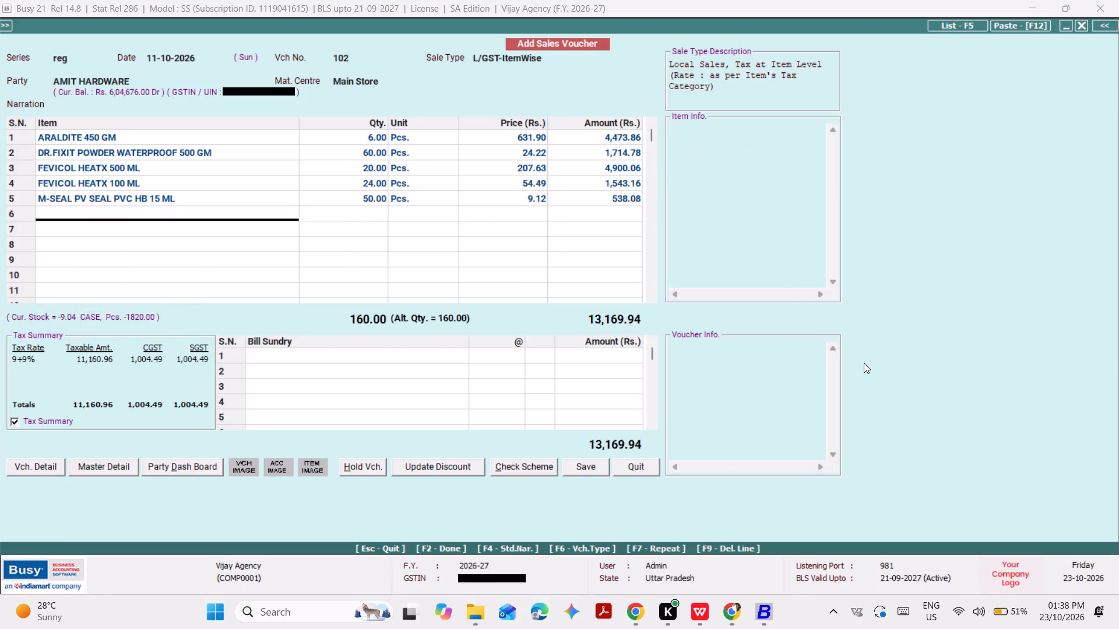
Add M-SEAL PHATAPHAT 25 GM 10* as the sixth item with quantity 390 in Pcs., accepting the default price and tax.
text(M SEALA)
key(space)
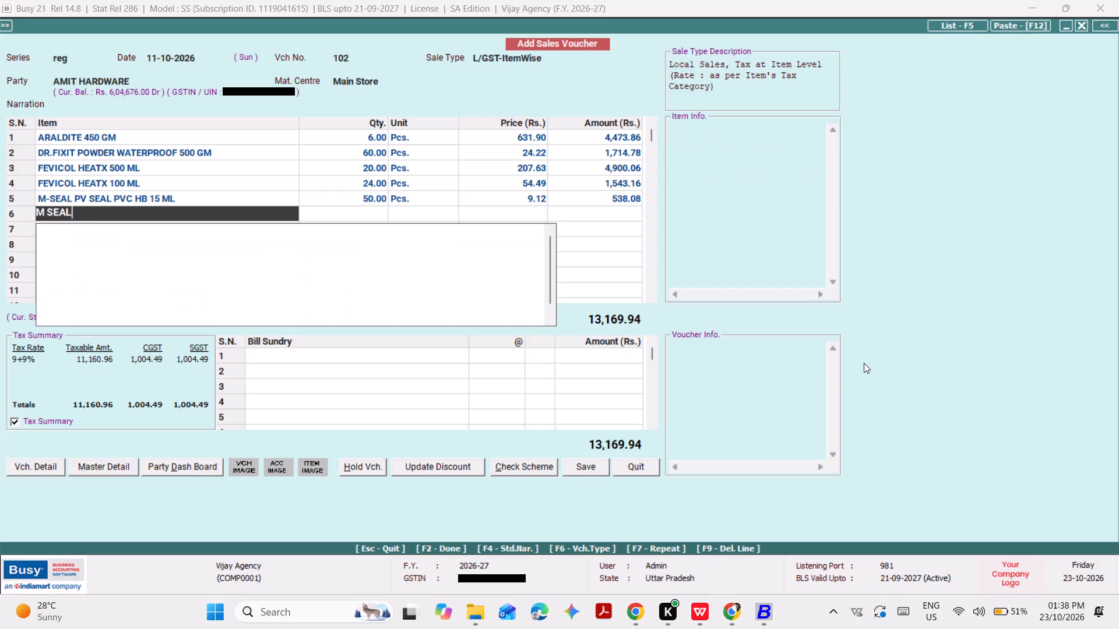
key(Down)
key(Down)
key(Down)
key(Down)
key(Down)
key(Down)
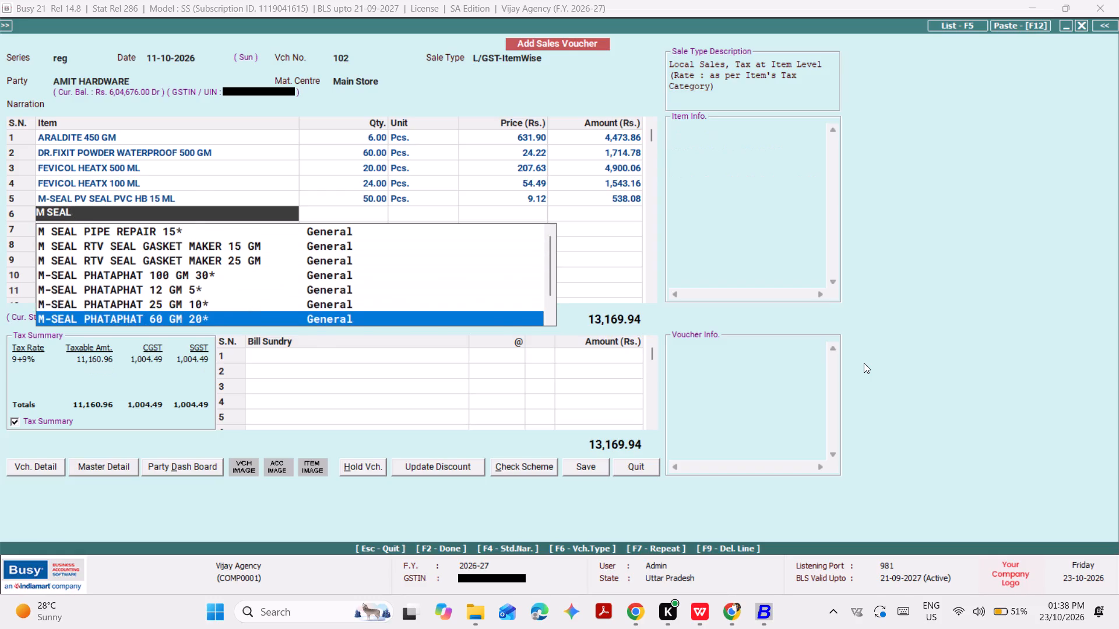
key(Up)
key(Return)
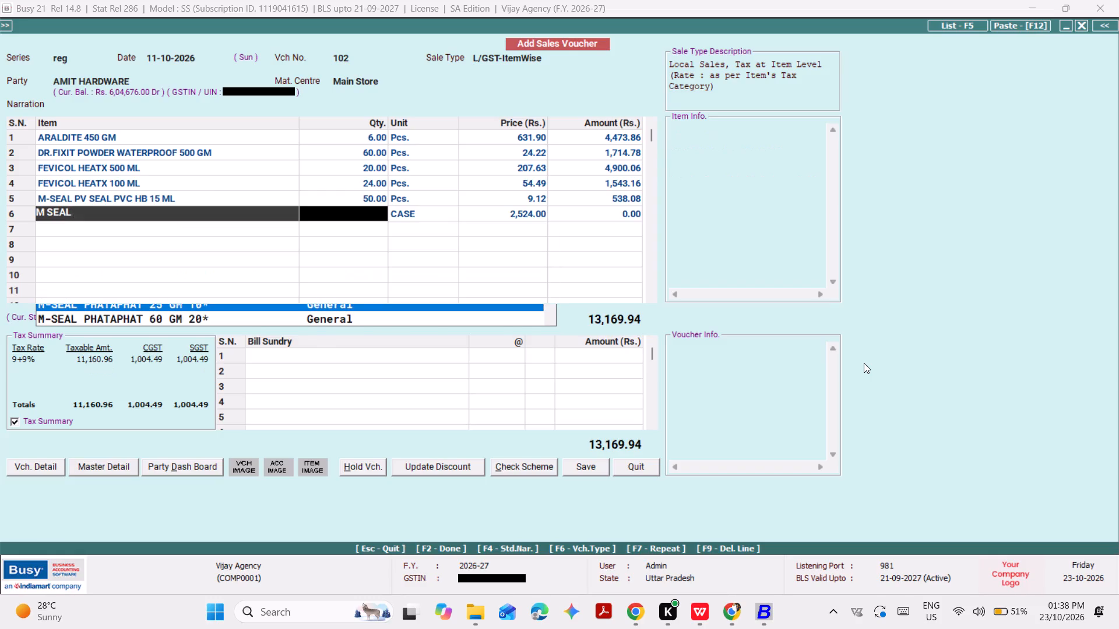
text(3390)
key(Return)
key(p)
key(p)
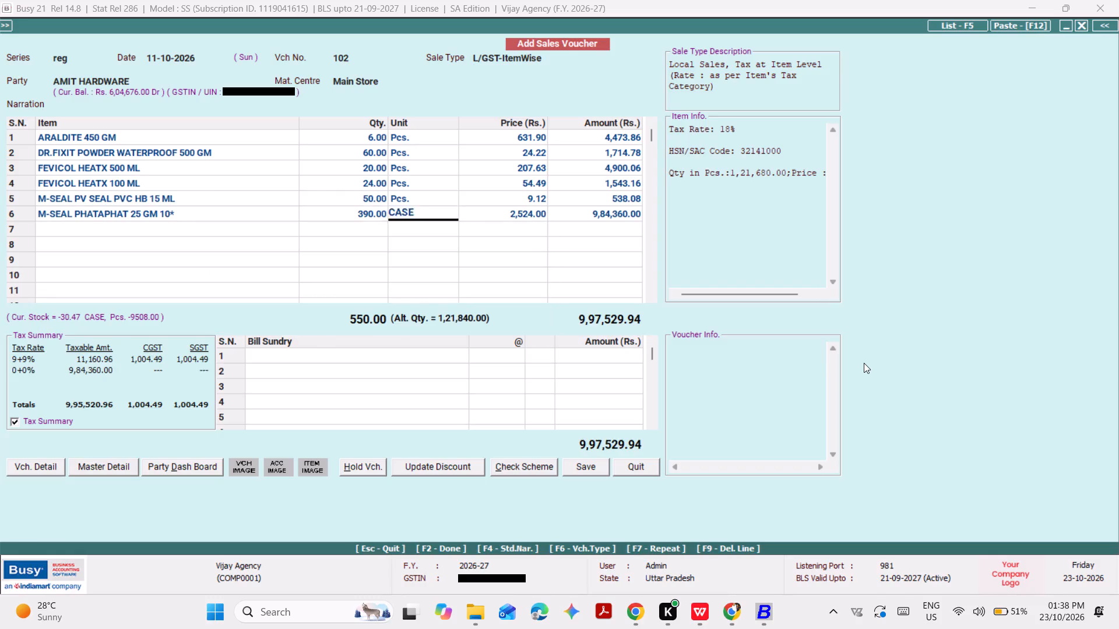
key(Down)
key(Return)
key(Return)
key(Tab)
key(Return)
key(Tab)
key(Return)
key(Return)
key(Return)
key(Return)
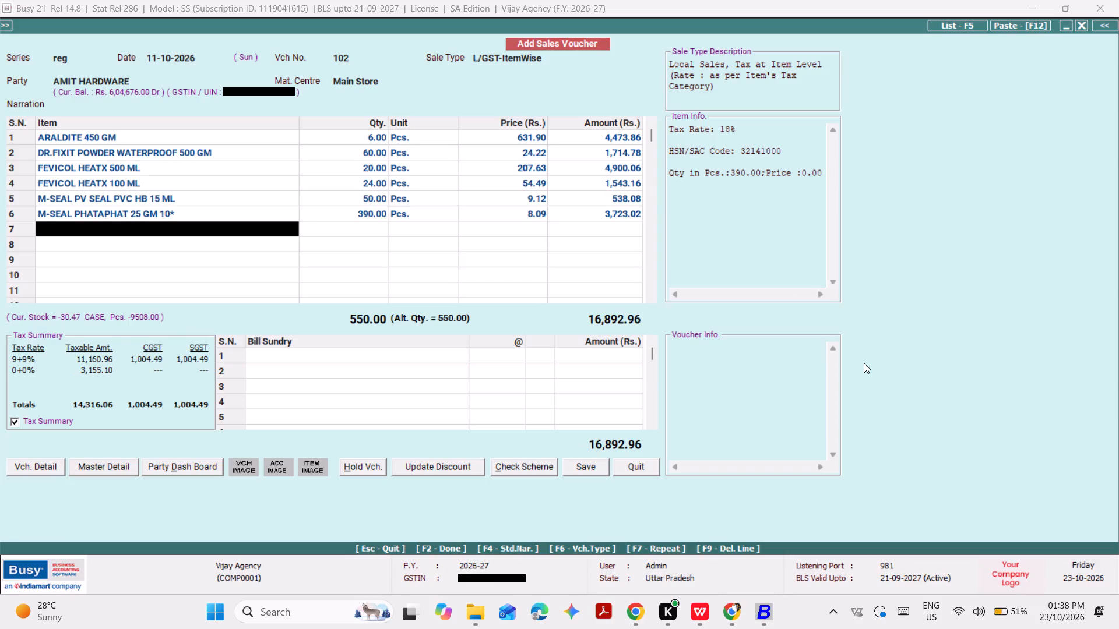
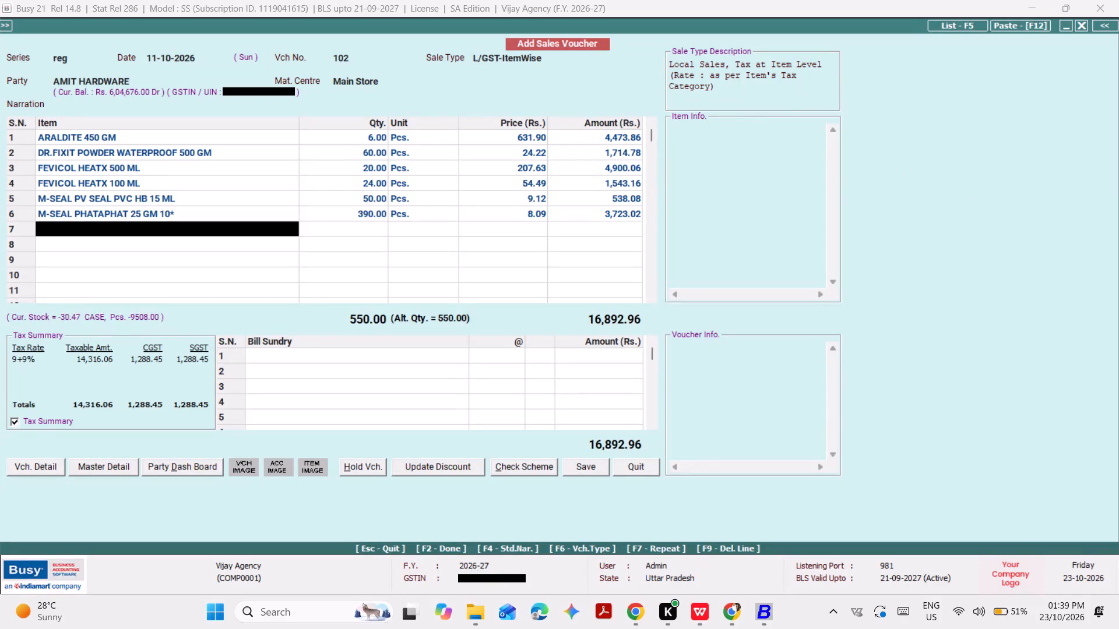
Set the ARALDITE 450 GM line amount to 4,389.78.
click(589, 135)
text(443)
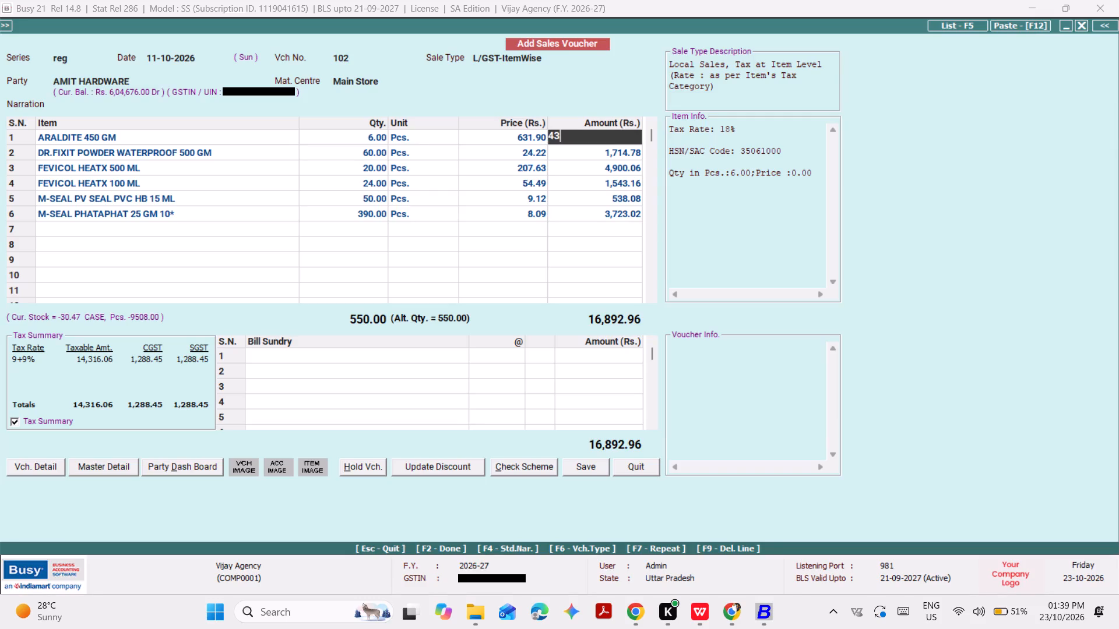
key(BackSpace)
text(389.78)
key(Return)
key(Return)
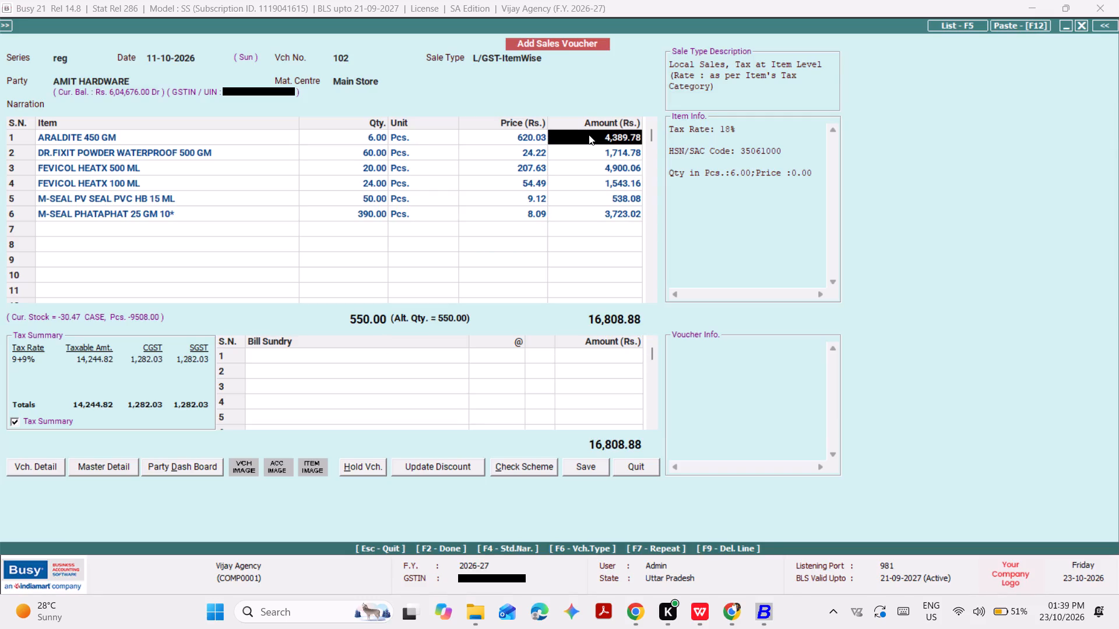
Set the DR.FIXIT POWDER WATERPROOF 500 GM line amount to 2,026.02.
key(Down)
key(Right)
key(Right)
key(Right)
key(Right)
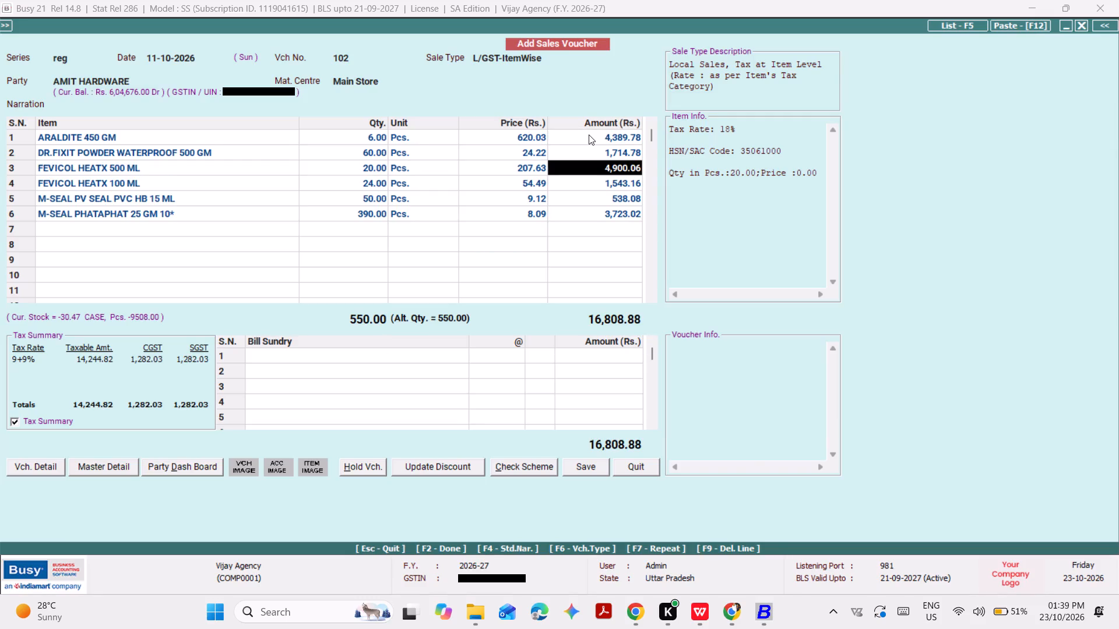
key(Up)
text(22026.02)
key(Return)
key(Return)
Set the FEVICOL HEATX 500 ML line amount to 5,511.40.
key(Right)
key(Right)
key(Right)
key(Right)
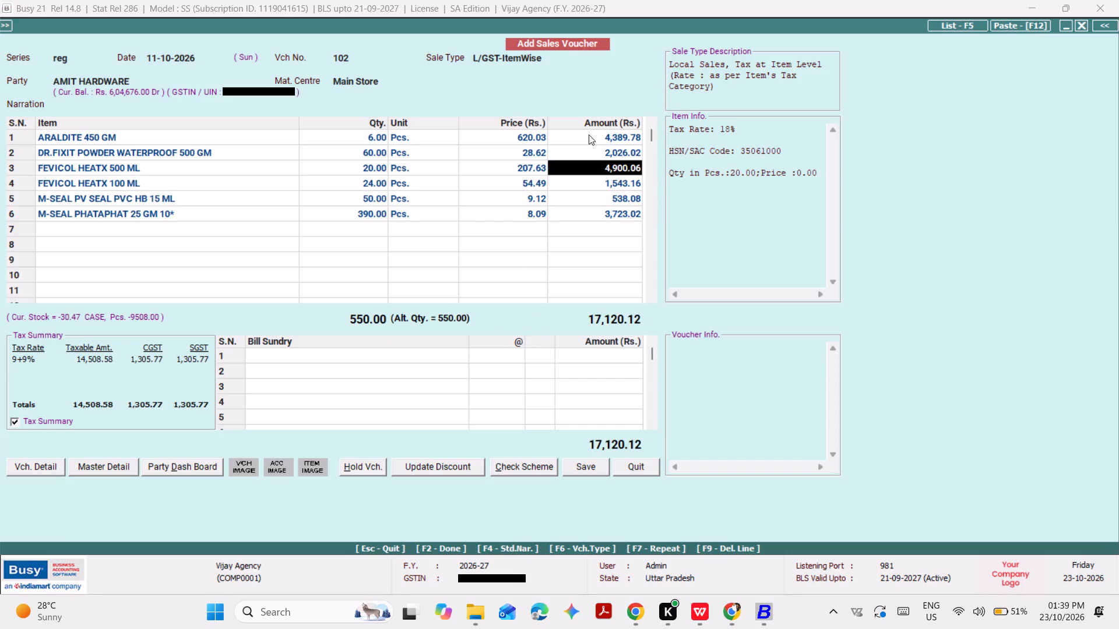
text(55511.40)
key(Return)
key(Return)
Set the FEVICOL HEATX 100 ML line amount to 1,686.32.
key(Right)
key(Right)
key(Right)
key(Right)
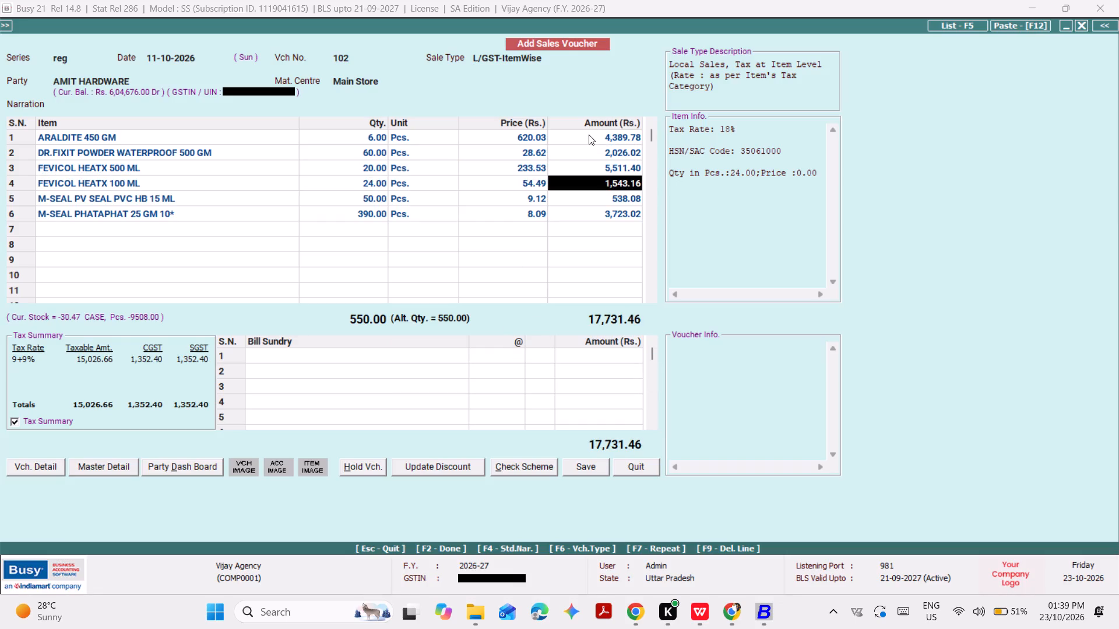
text(6686.)
text(32)
key(Return)
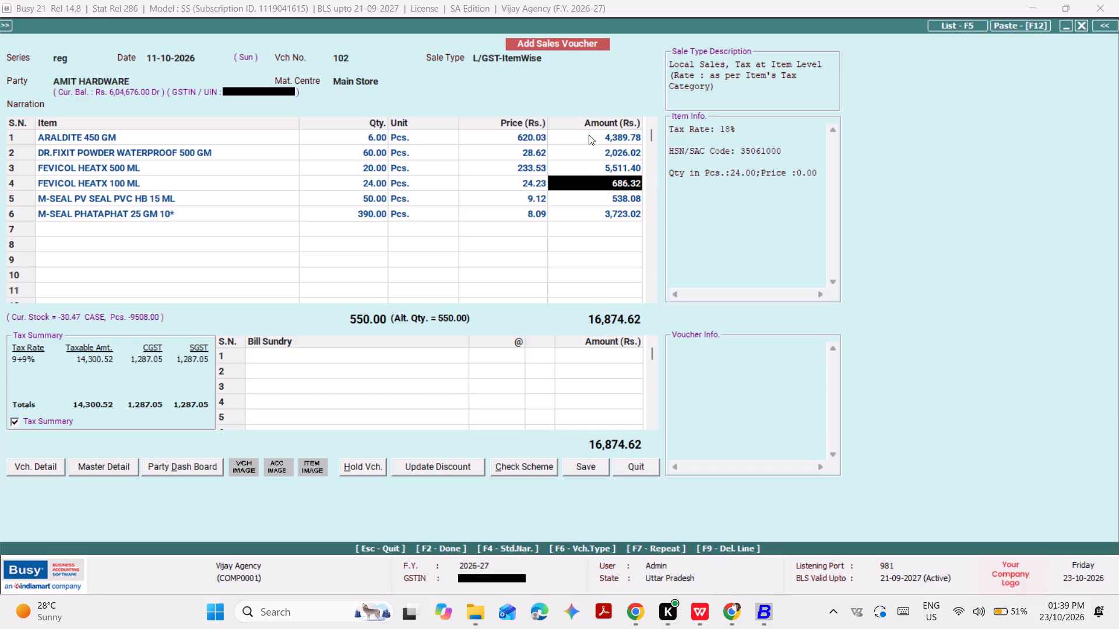
key(Return)
key(Left)
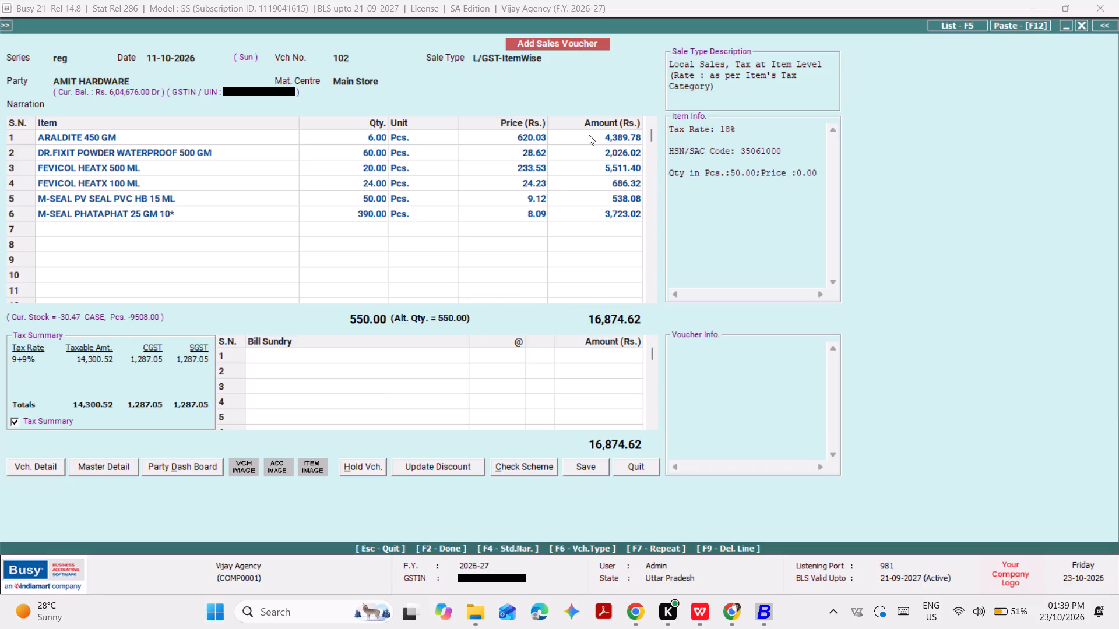
text(11686.32)
key(Return)
key(Return)
Set the M-SEAL PV SEAL PVC HB 15 ML line amount to 542.93.
key(Right)
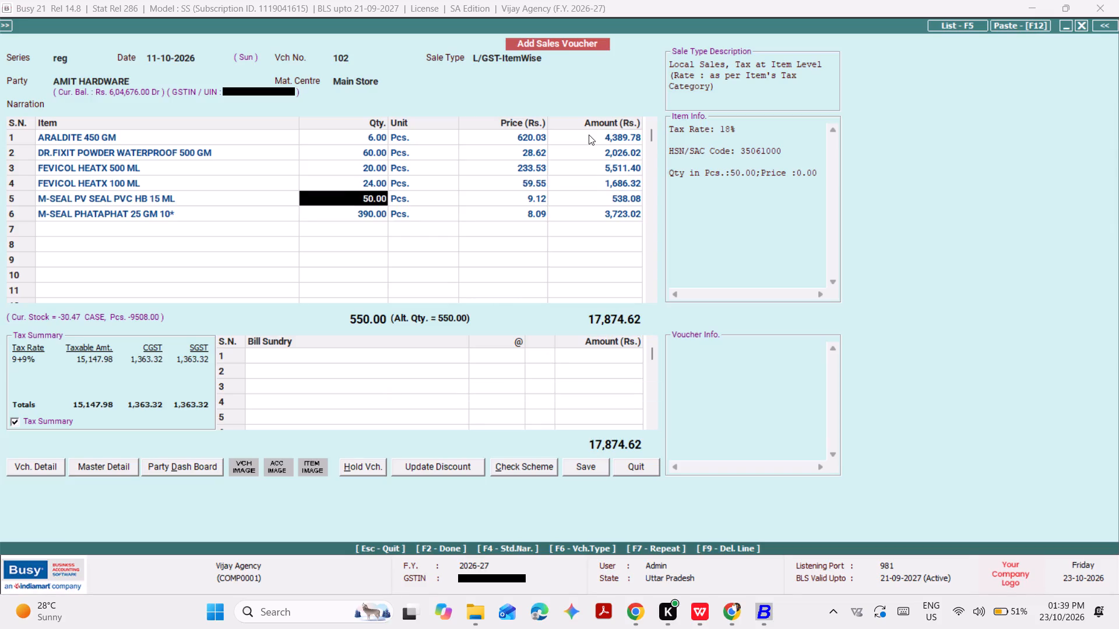
key(Right)
key(Right)
key(Right)
text(5542.)
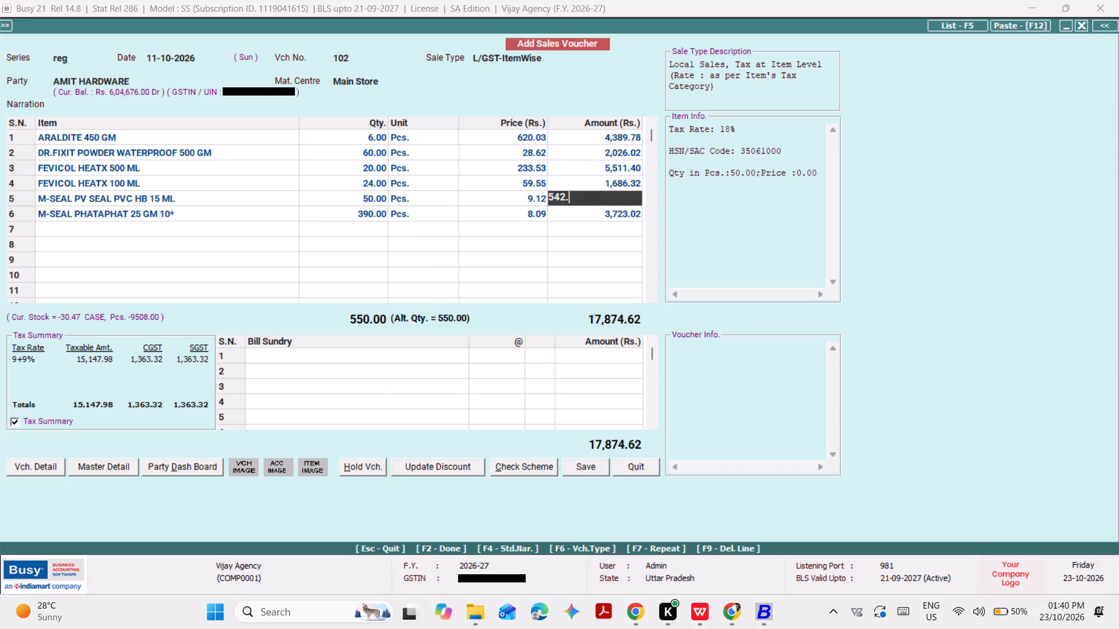
text(93)
key(Return)
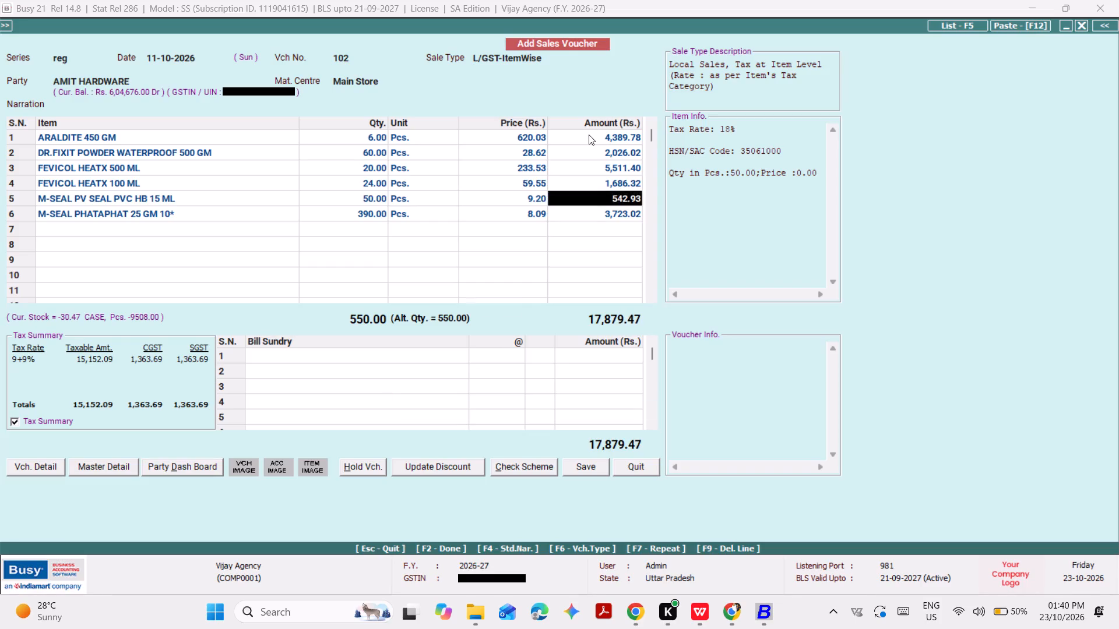
key(Return)
Set the M-SEAL PHATAPHAT 25 GM 10* line amount to 3,011.98.
key(Right)
key(Right)
key(Right)
key(Right)
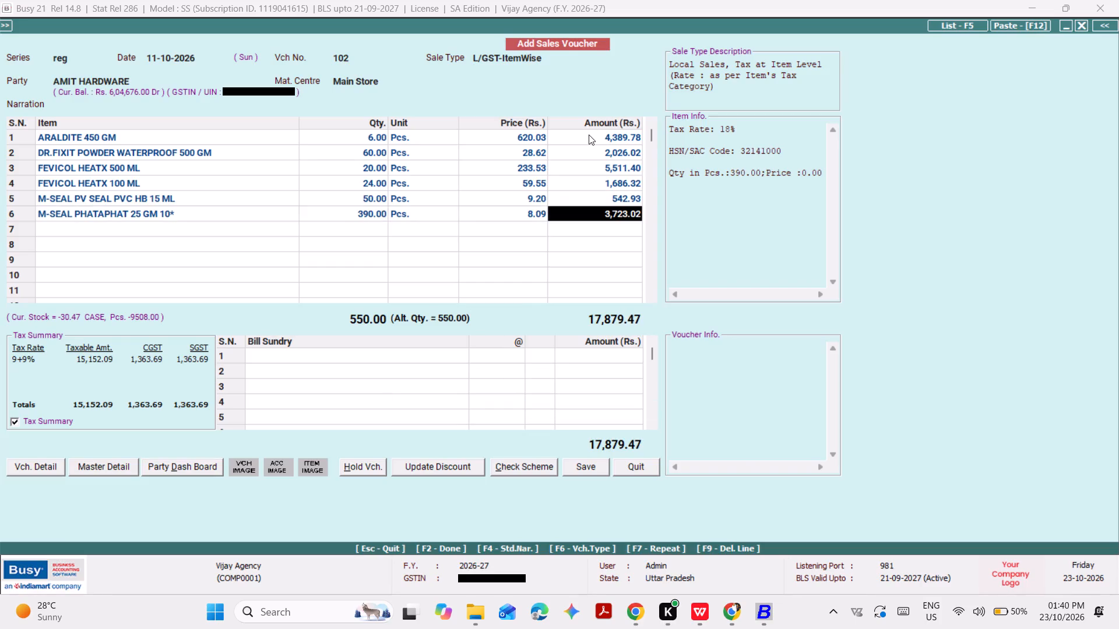
text(330)
text(11.98)
key(Return)
key(Return)
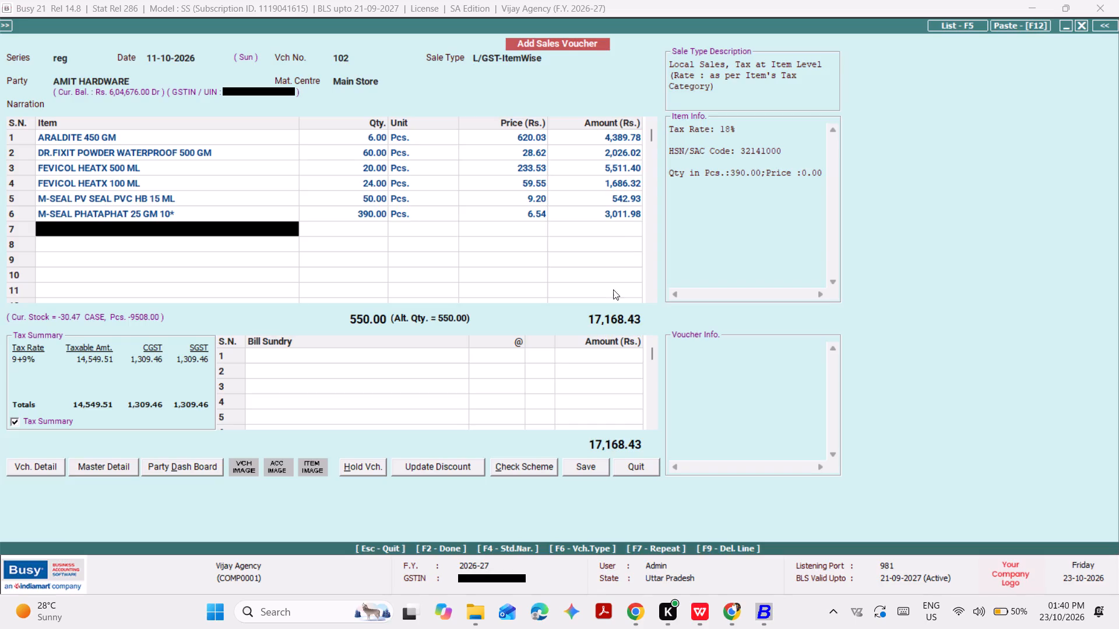
Save the AMIT HARDWARE sales voucher dated 11-10-2026.
click(593, 465)
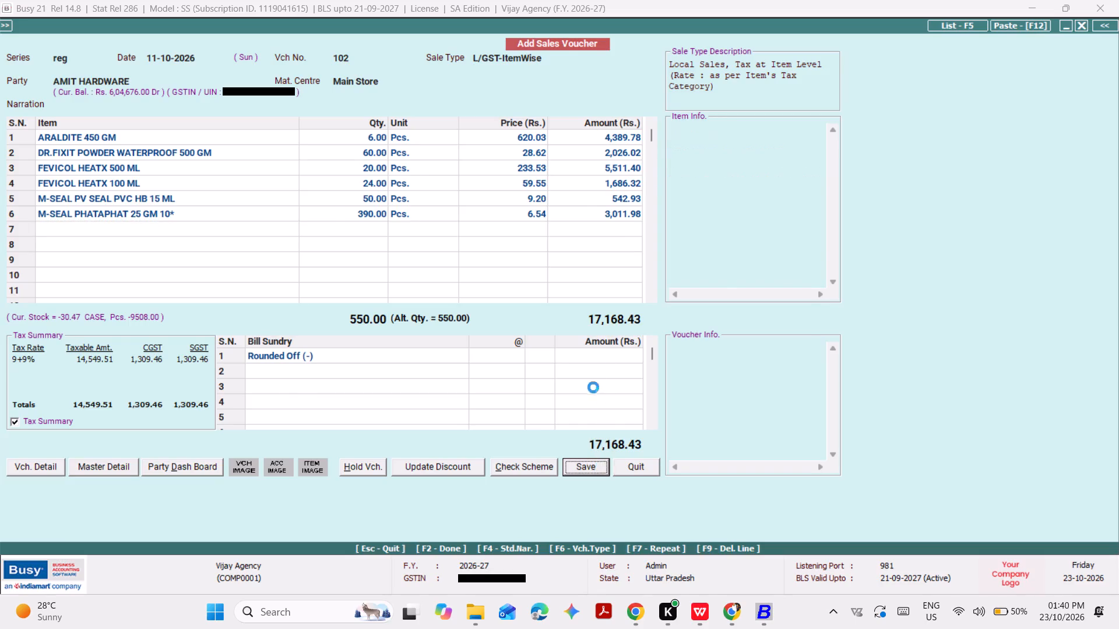
click(560, 419)
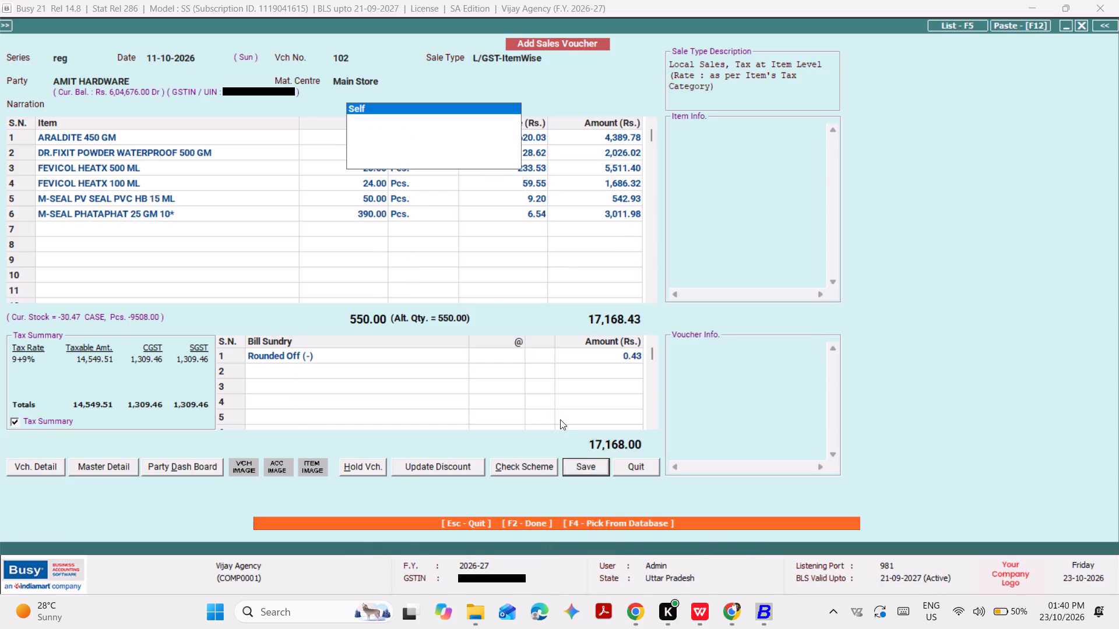
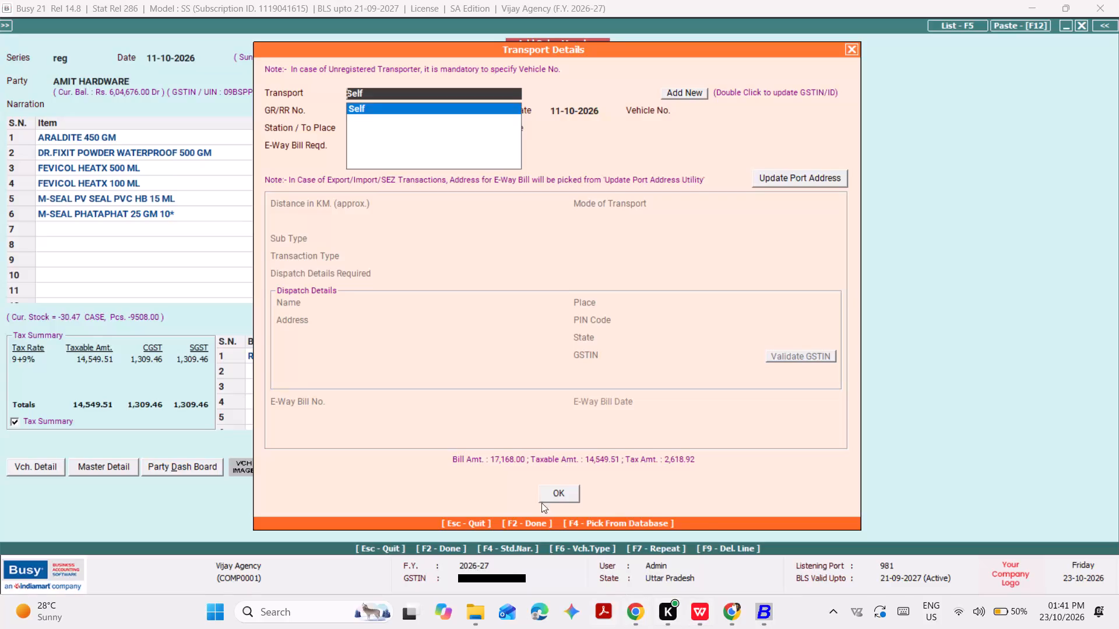
Accept Self as the transport for the AMIT HARDWARE voucher and finish saving it, continuing to invoice printing.
click(573, 488)
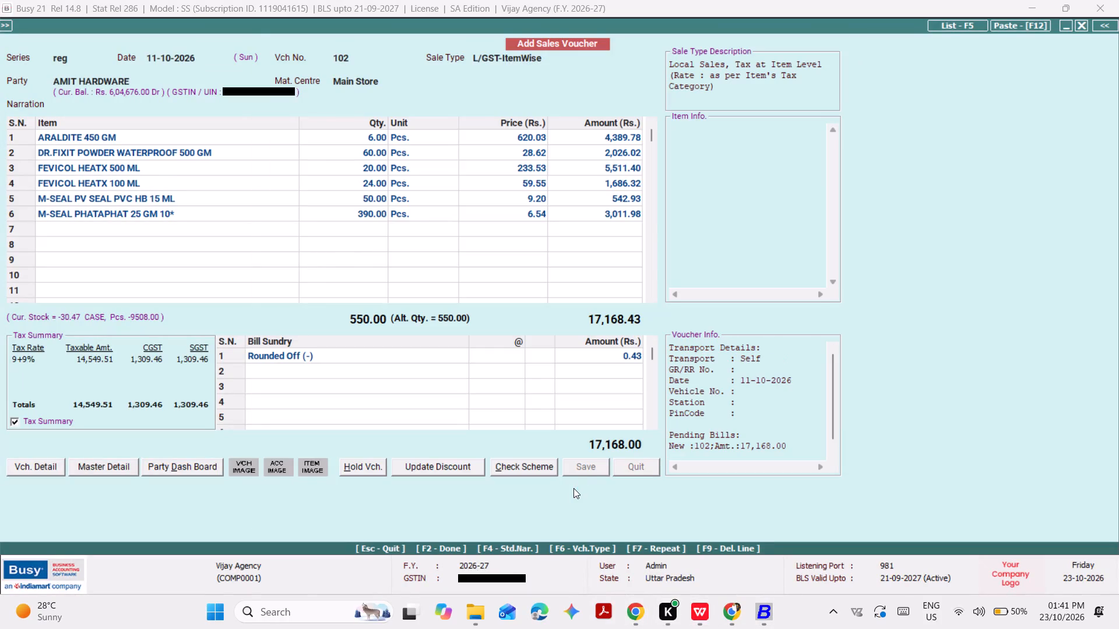
key(Return)
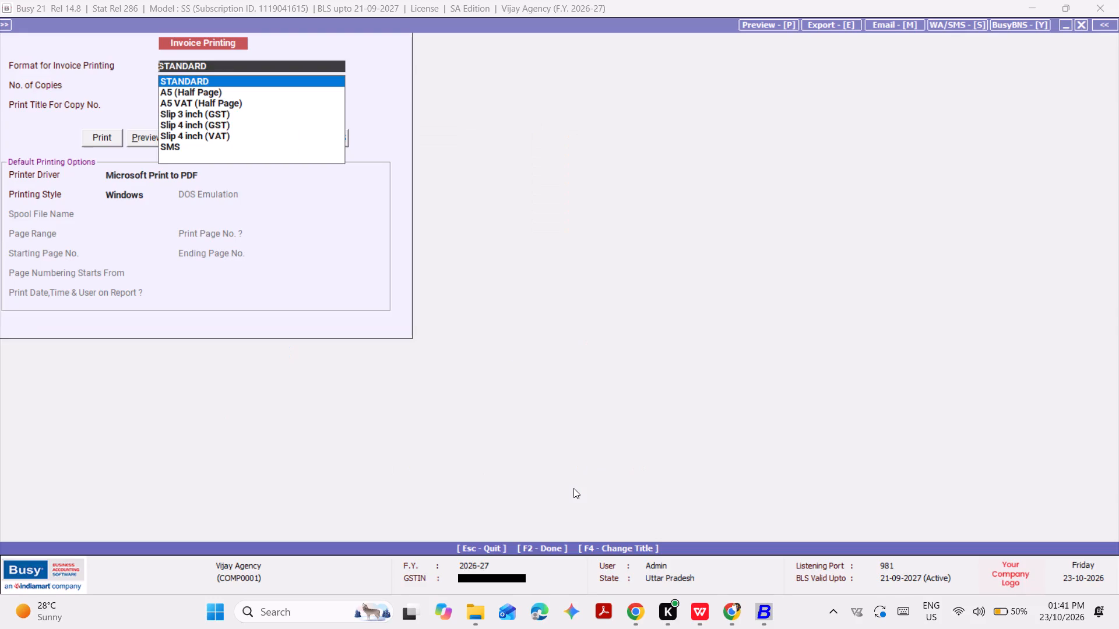
Choose the STANDARD format for printing the AMIT HARDWARE invoice.
key(Return)
key(Tab)
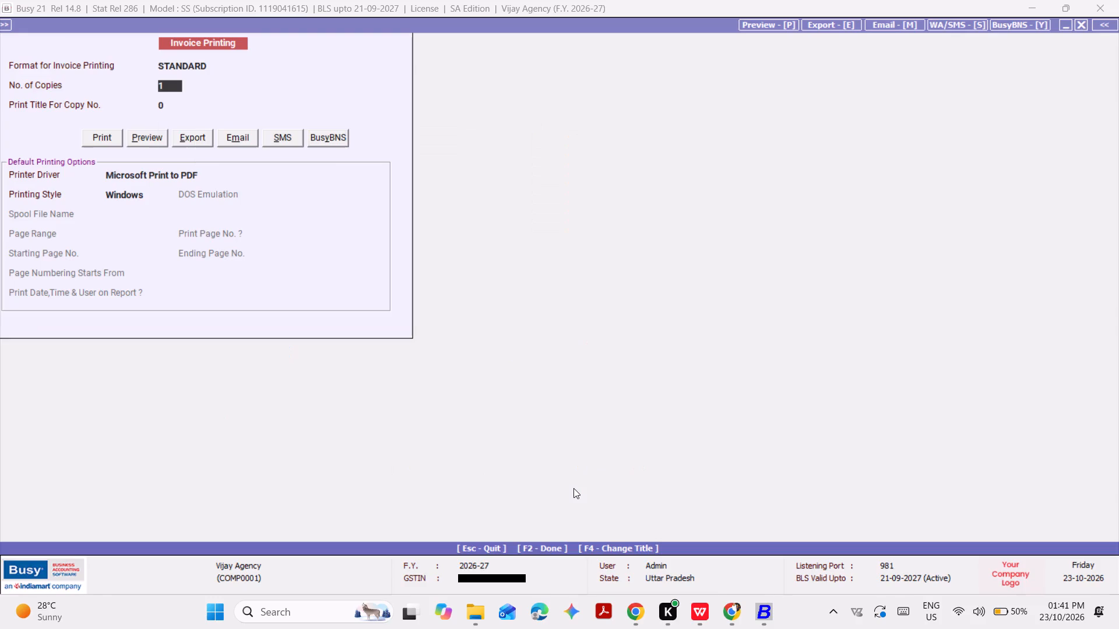